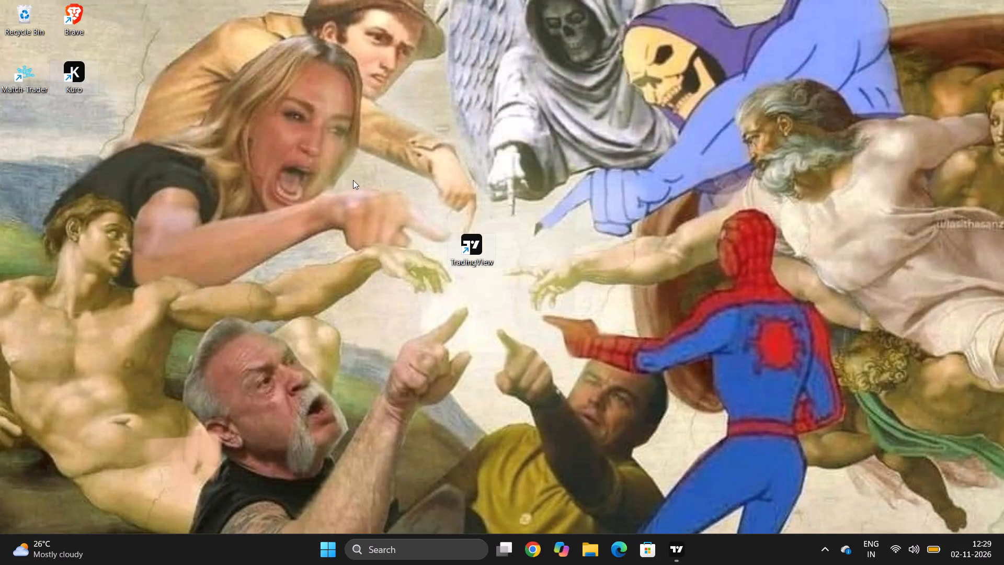
Launch the Brave browser from the desktop.
double_click(77, 8)
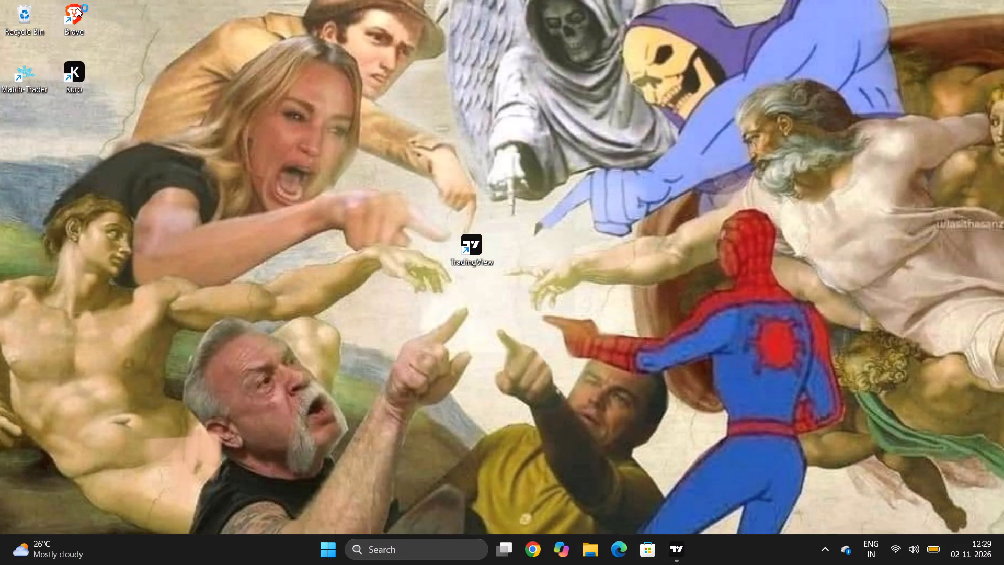
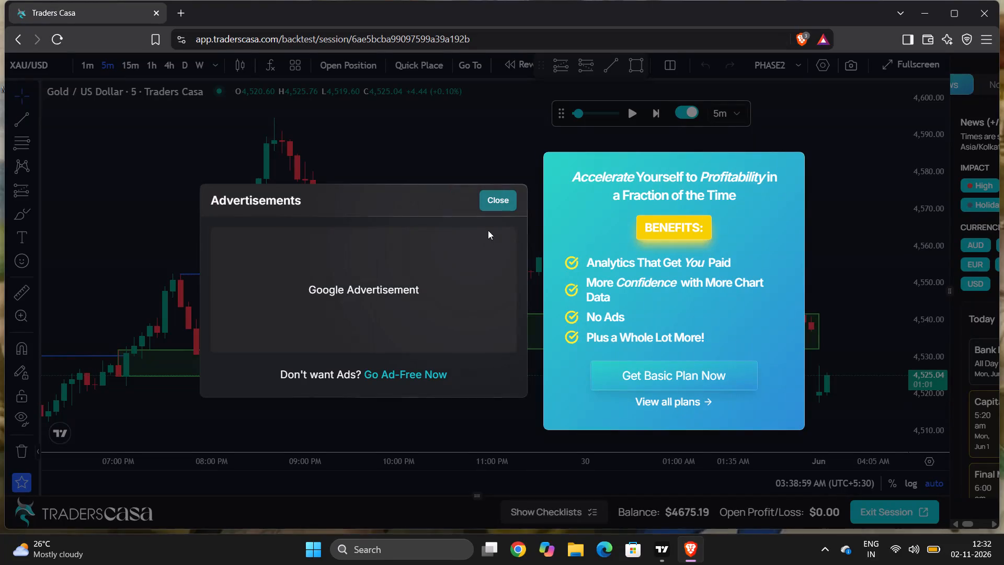
Close the advertisement overlay covering the XAU/USD backtest chart.
left_click(500, 202)
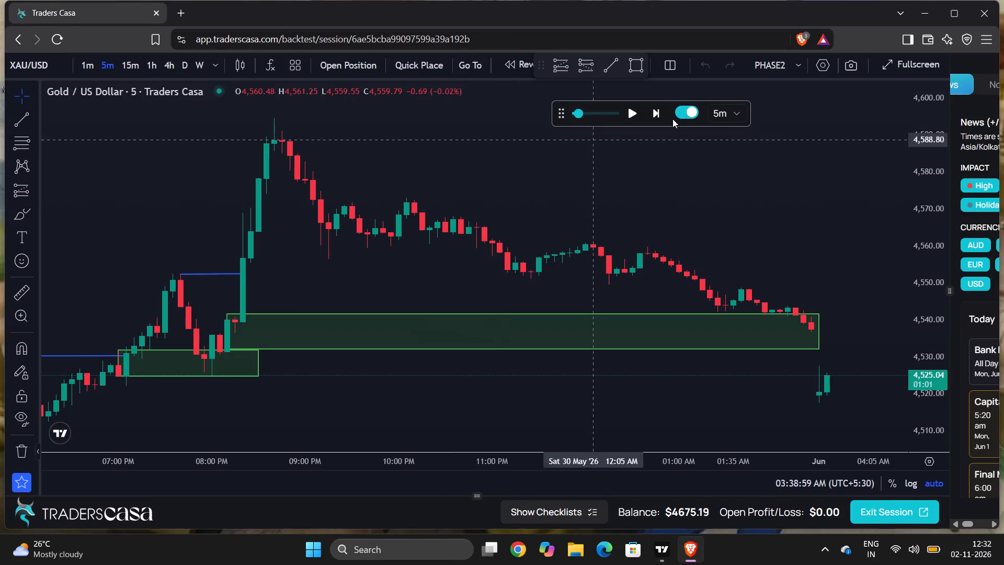
Show the browser in full screen and park the floating replay control bar just below the chart's time axis.
left_click_drag(557, 114, 459, 304)
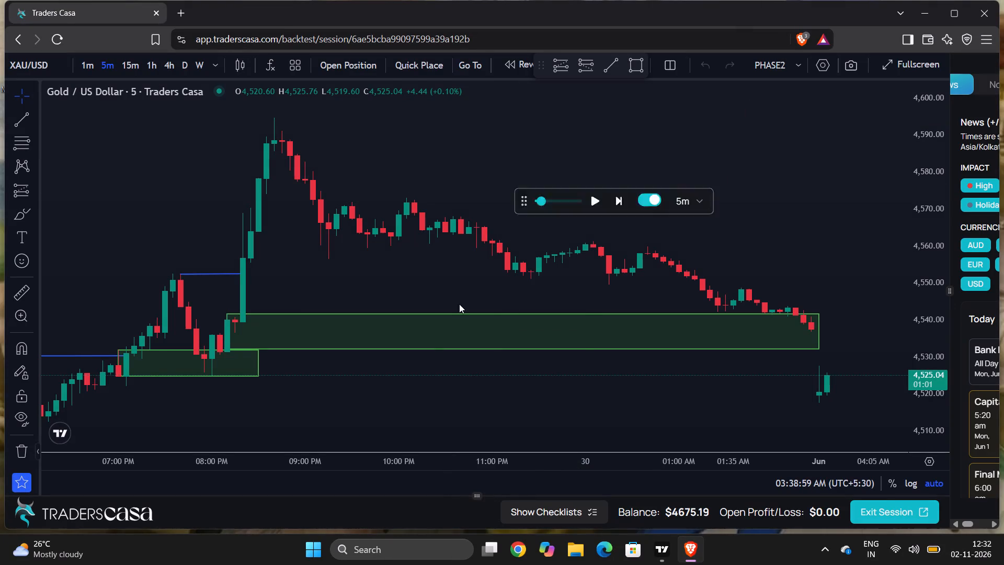
left_click_drag(459, 304, 374, 444)
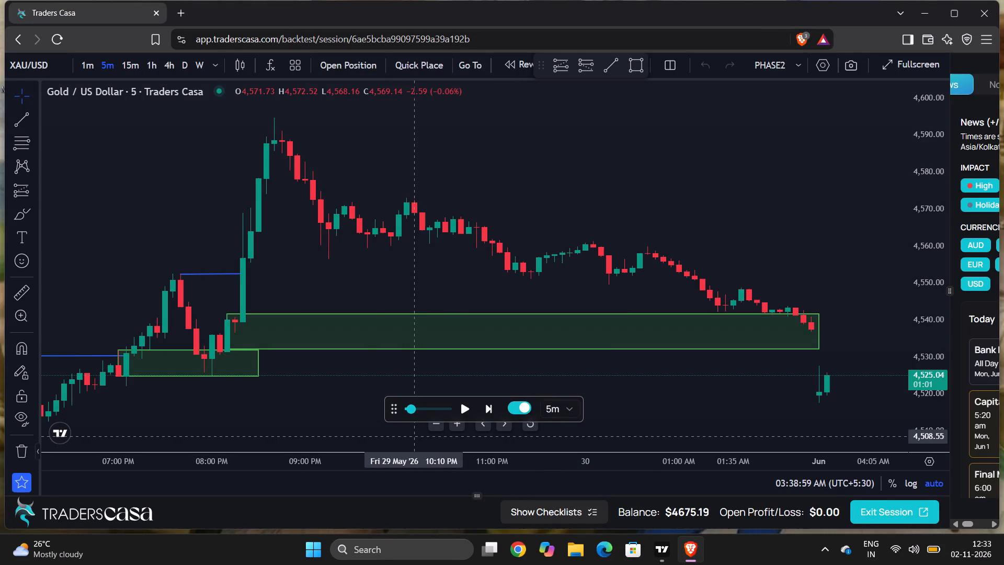
key("F11")
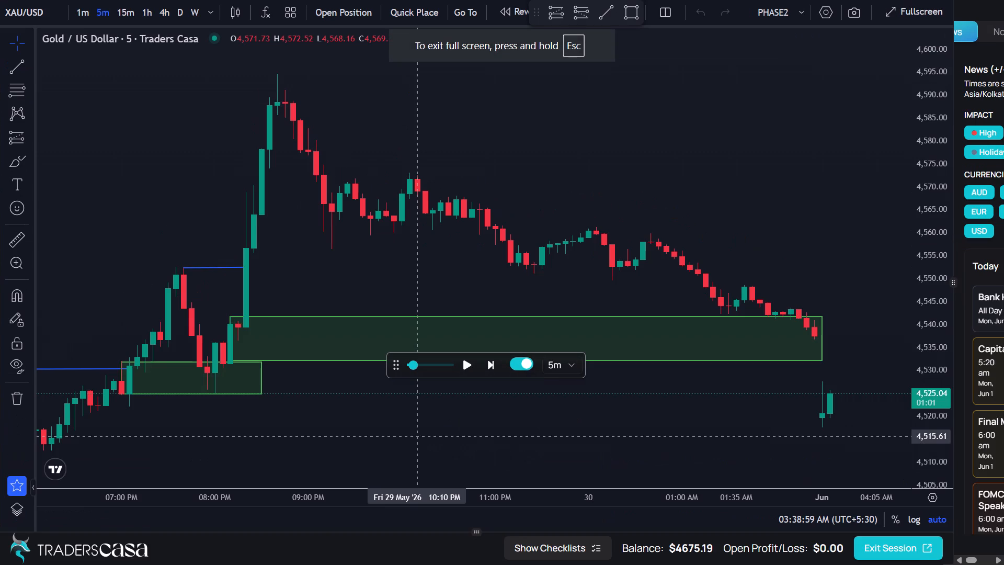
left_click_drag(396, 366, 363, 564)
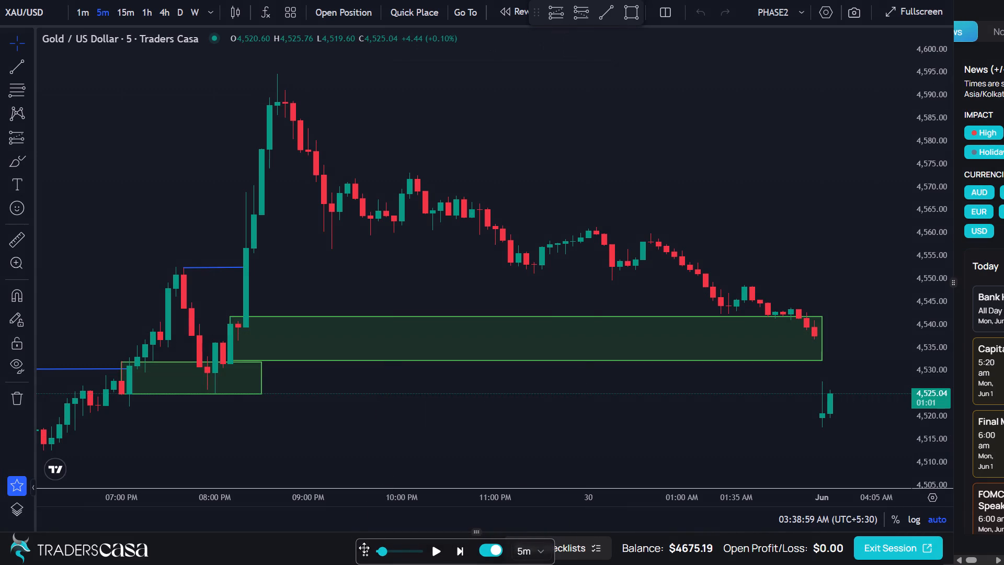
left_click_drag(364, 554, 375, 524)
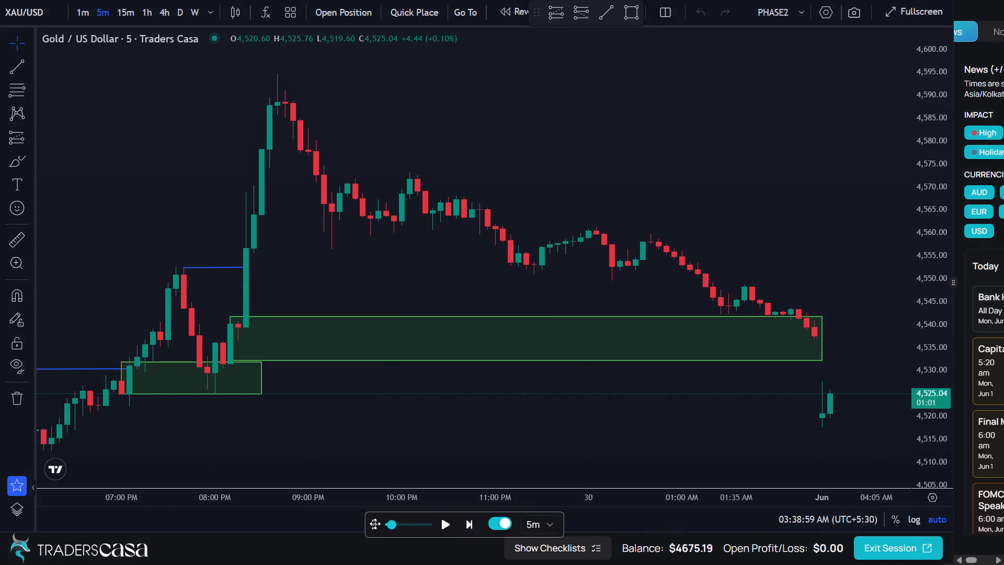
left_click_drag(375, 524, 375, 519)
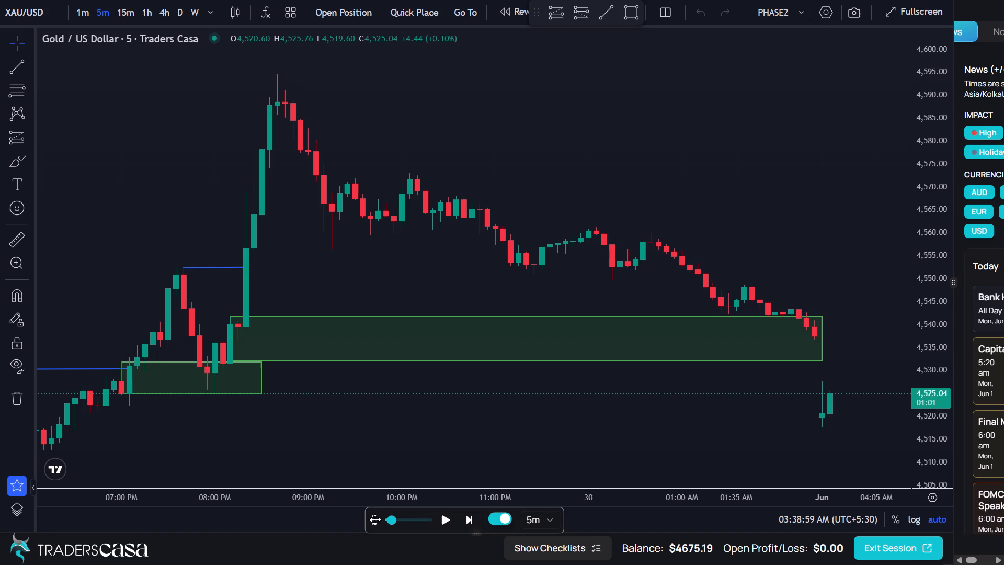
left_click(375, 519)
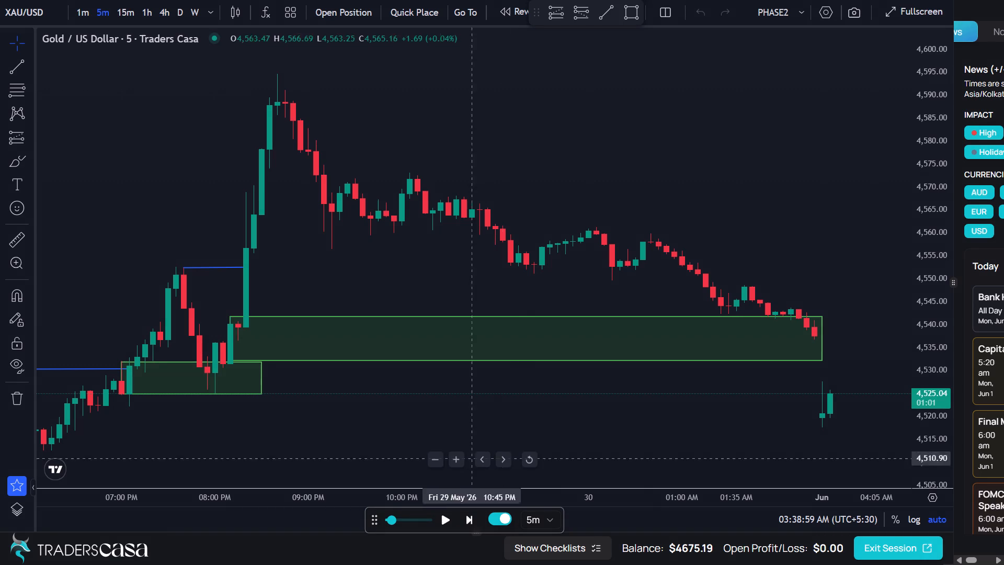
Switch the XAU/USD chart to the 15-minute timeframe and examine the latest candles around the green zones.
scroll(604, 327, "down", 5)
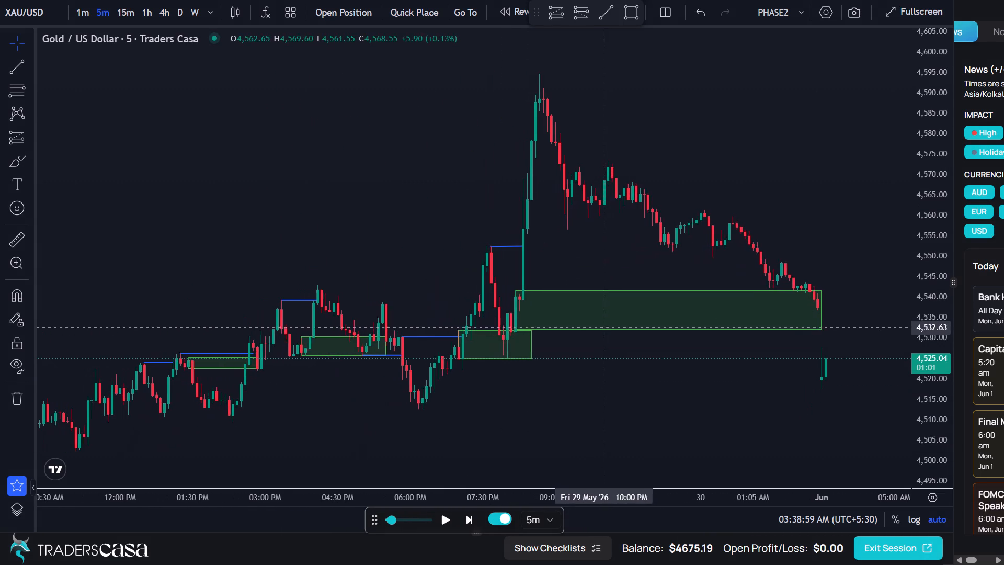
left_click(127, 4)
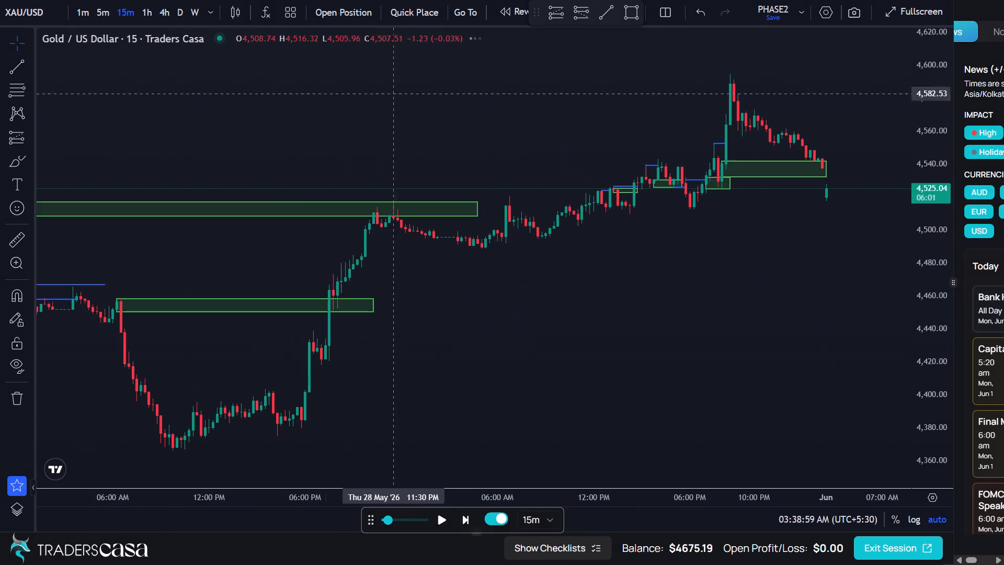
scroll(589, 114, "up", 6)
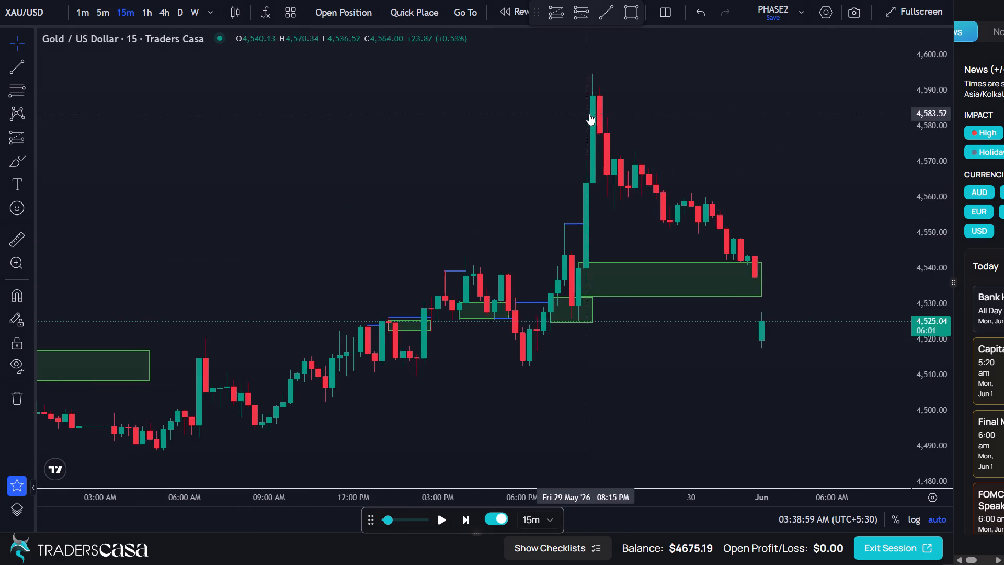
scroll(589, 114, "up", 1)
scroll(589, 114, "left", 1)
scroll(589, 114, "up", 1)
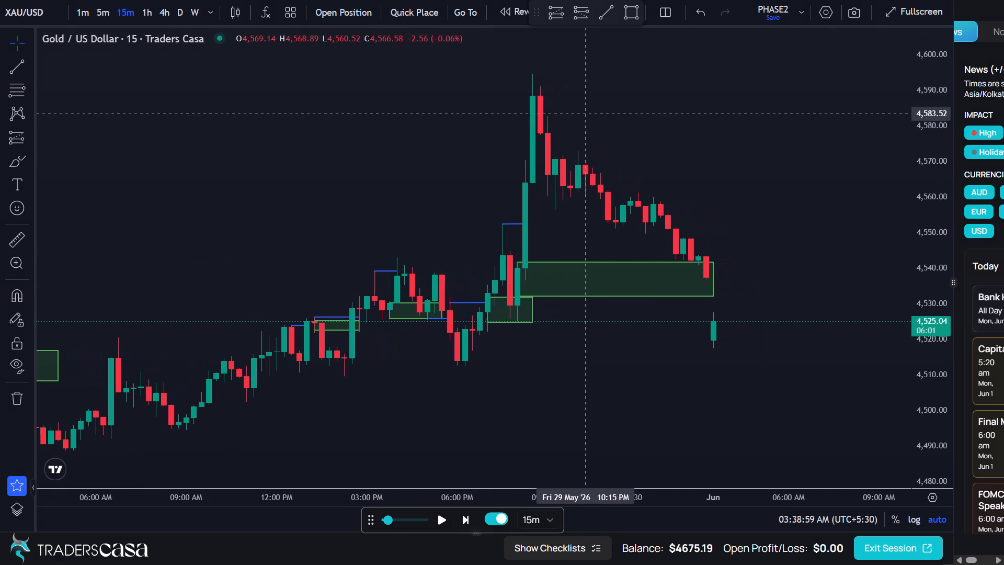
scroll(589, 114, "up", 1)
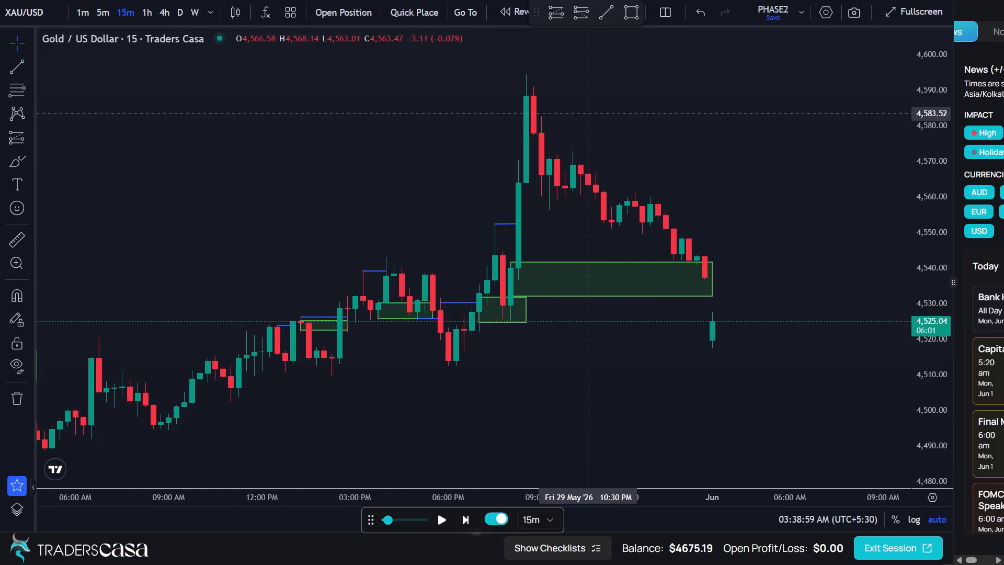
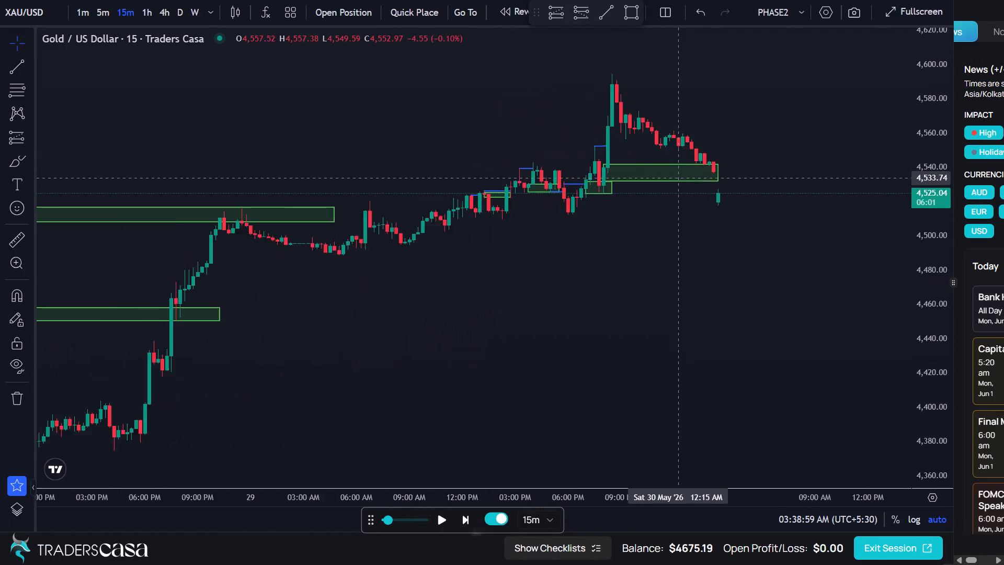
Examine the wider 15-minute XAU/USD history through May, including the swings around the marked green zones and blue structure lines.
scroll(677, 178, "down", 6)
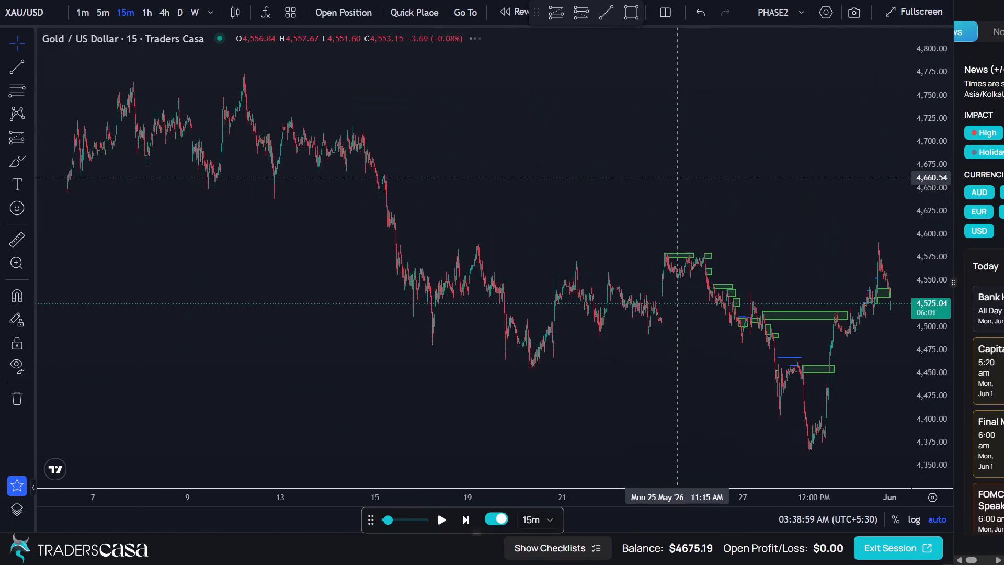
scroll(677, 178, "up", 3)
scroll(677, 178, "down", 3)
scroll(677, 178, "up", 4)
scroll(677, 178, "down", 2)
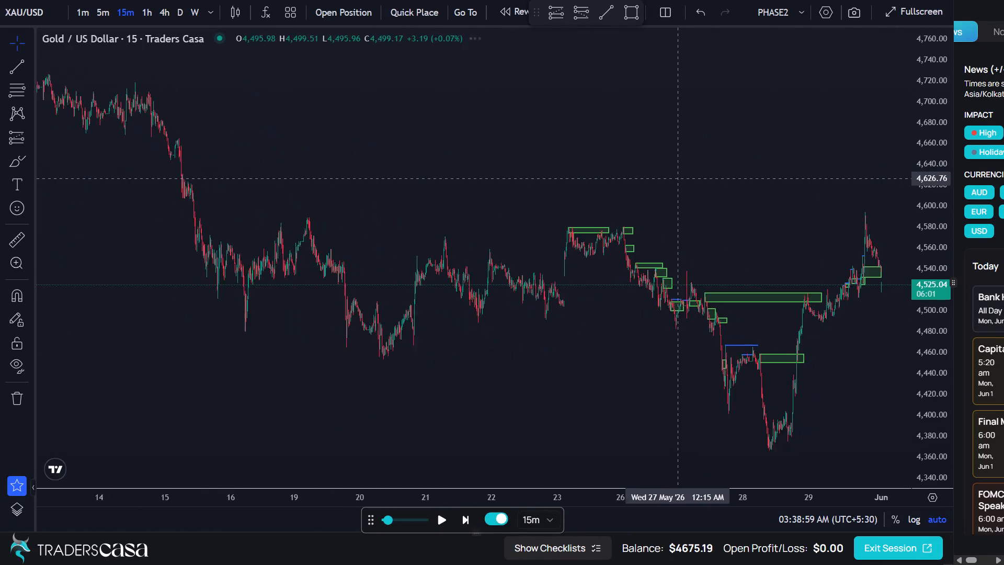
scroll(677, 178, "down", 2)
scroll(703, 177, "up", 5)
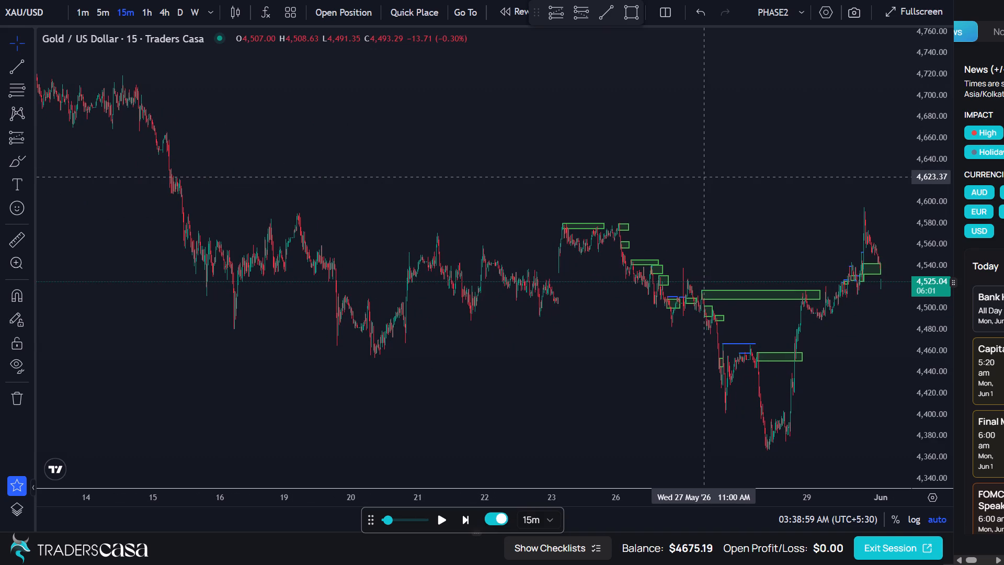
scroll(703, 177, "up", 2)
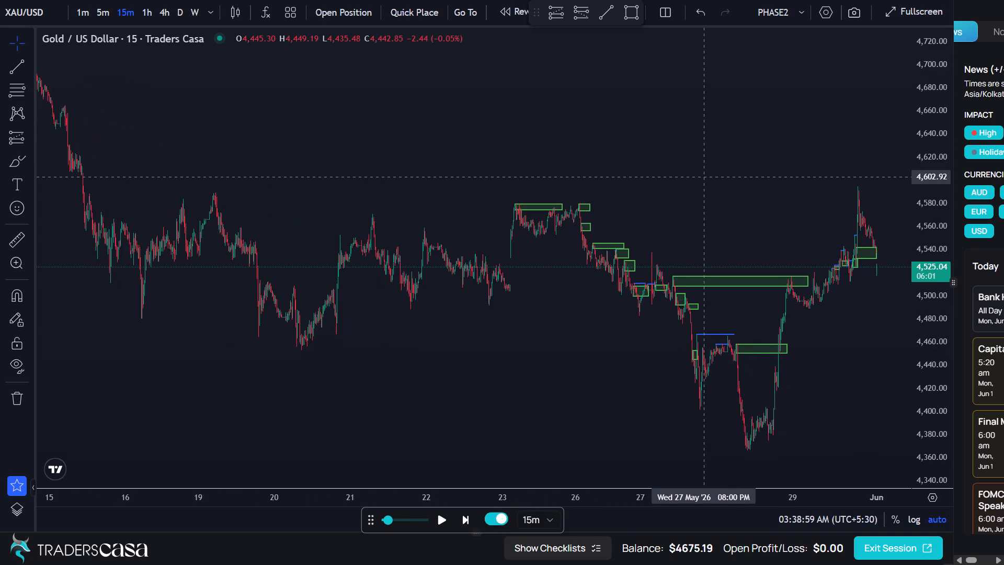
scroll(703, 177, "left", 1)
scroll(703, 177, "up", 1)
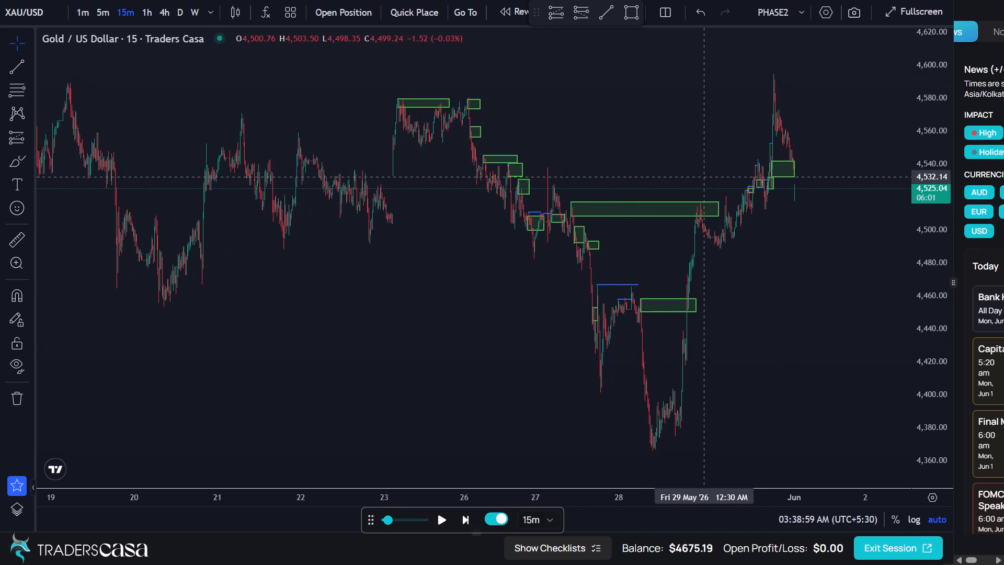
scroll(703, 179, "up", 3)
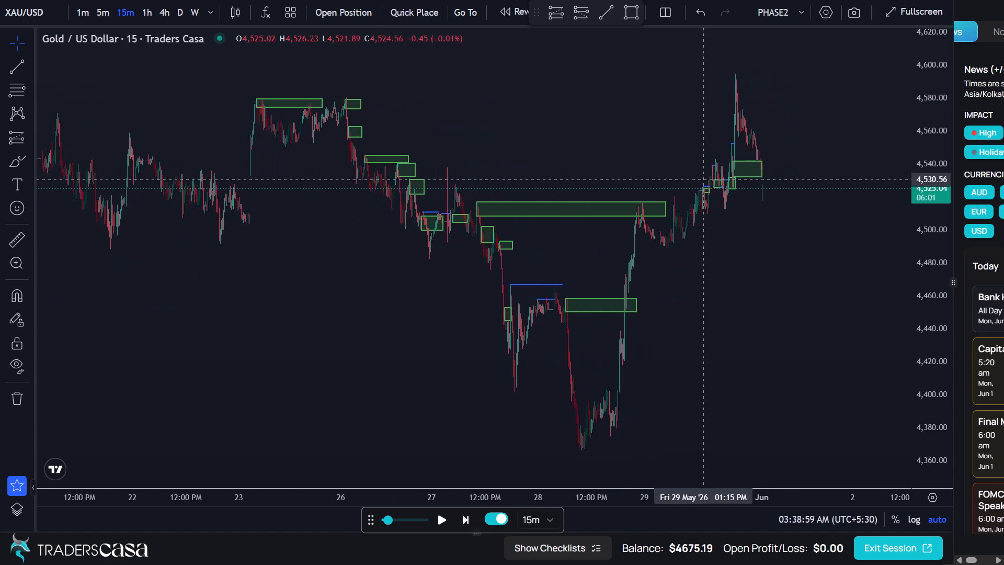
Examine the late 29 May rally and pullback and the first 1 June candle relative to the most recent green zone.
scroll(703, 179, "up", 5)
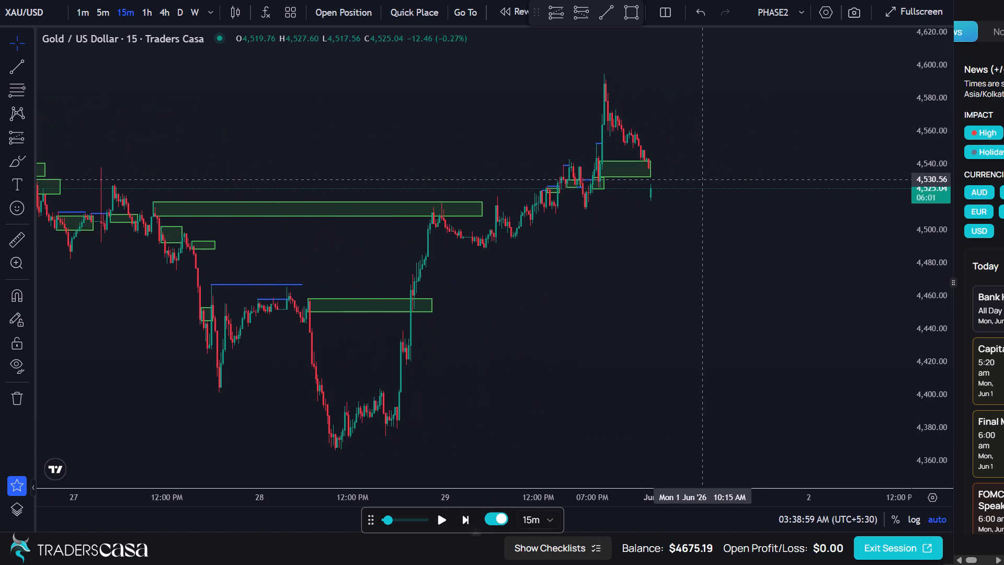
scroll(703, 179, "up", 3)
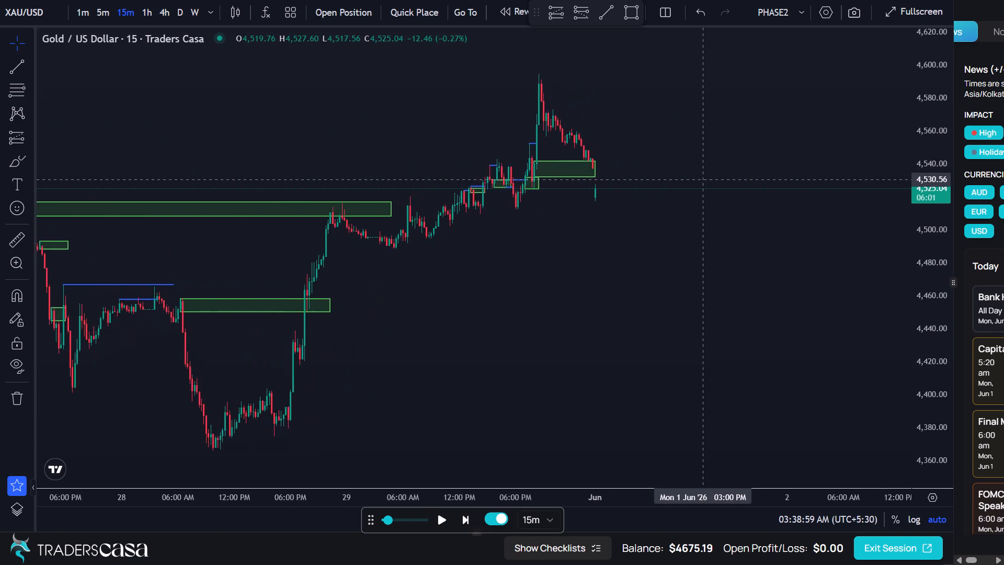
scroll(703, 179, "up", 3)
scroll(703, 179, "right", 3)
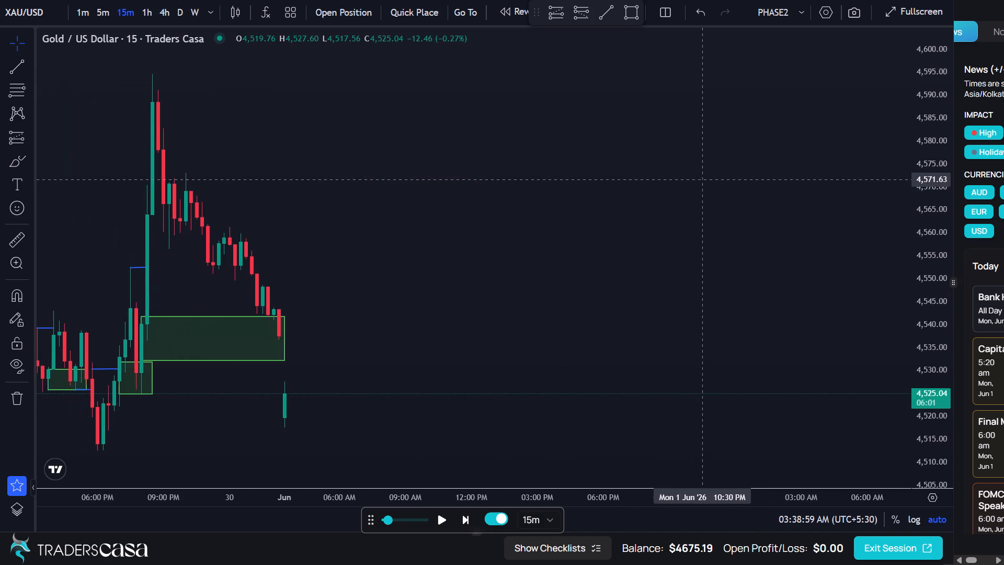
scroll(703, 179, "right", 5)
scroll(703, 179, "up", 1)
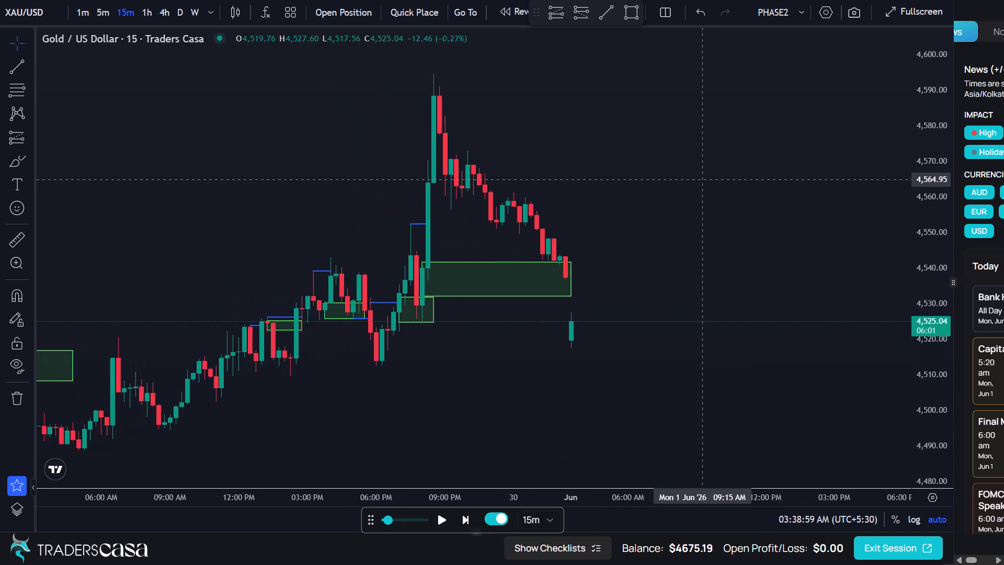
scroll(703, 179, "up", 2)
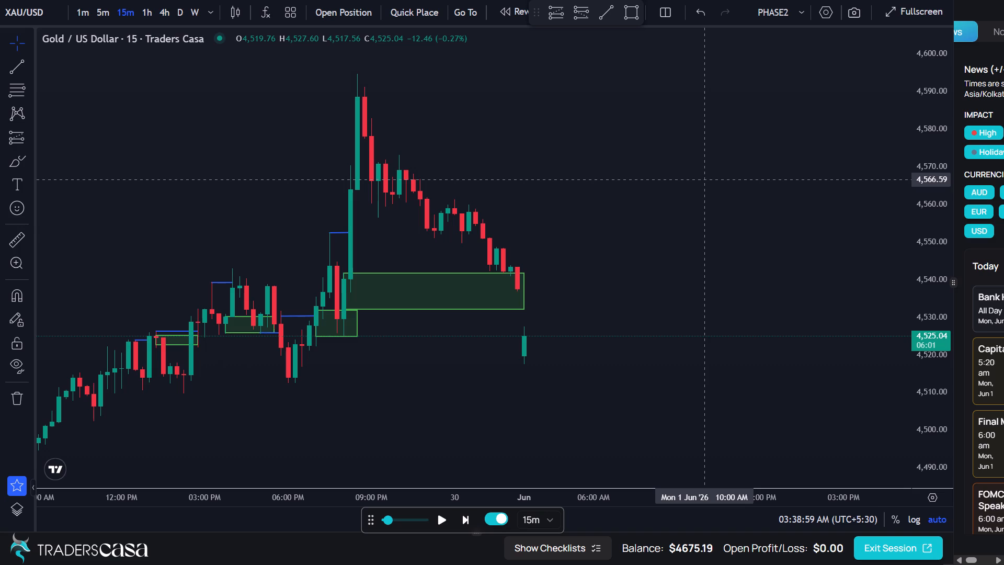
scroll(703, 179, "up", 1)
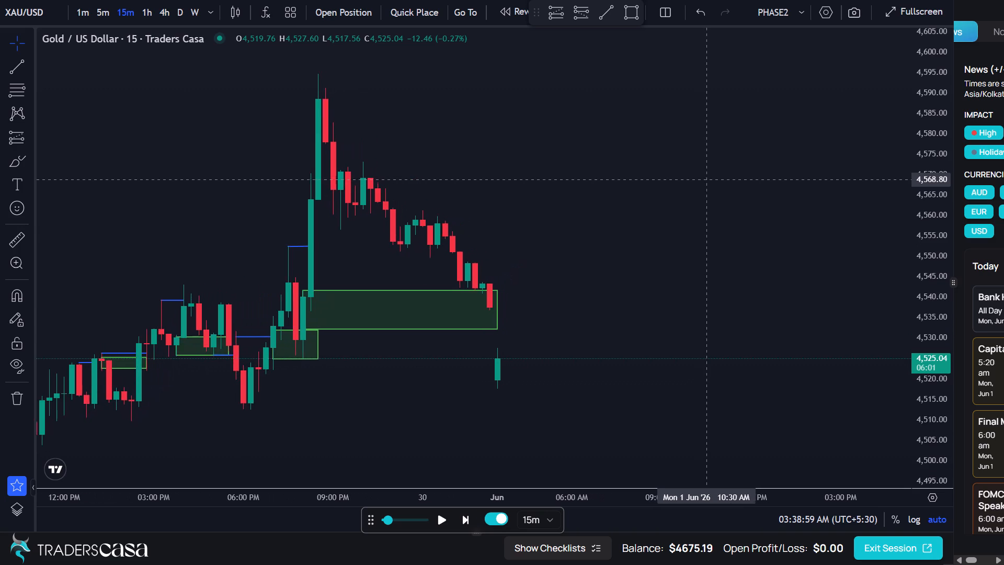
scroll(703, 179, "up", 1)
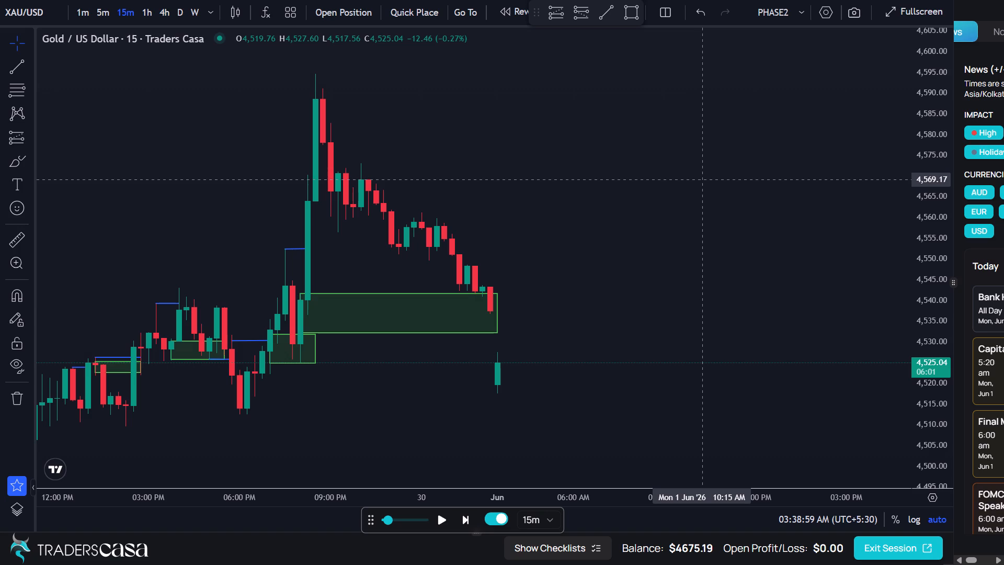
scroll(703, 179, "up", 1)
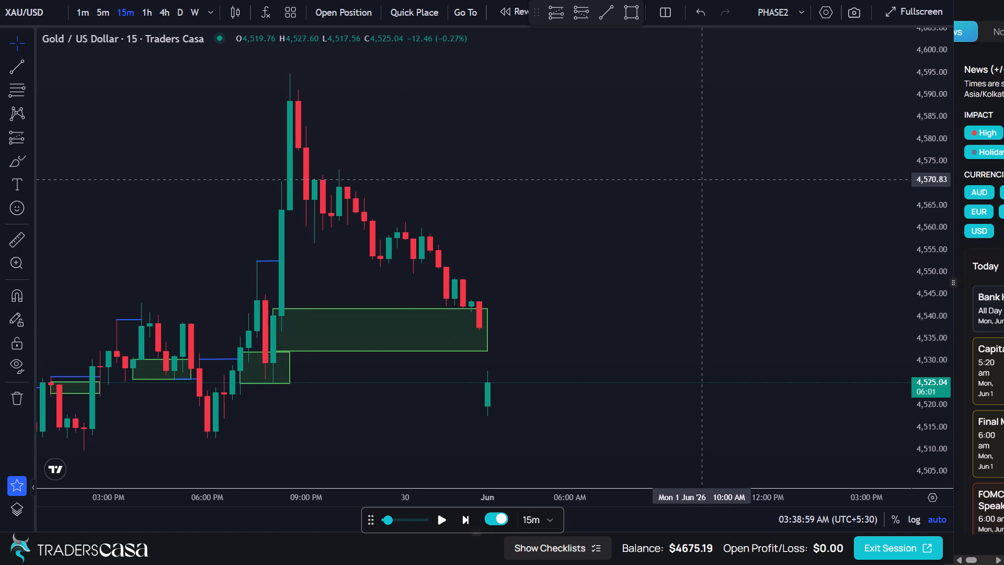
scroll(703, 179, "up", 1)
left_click(703, 179)
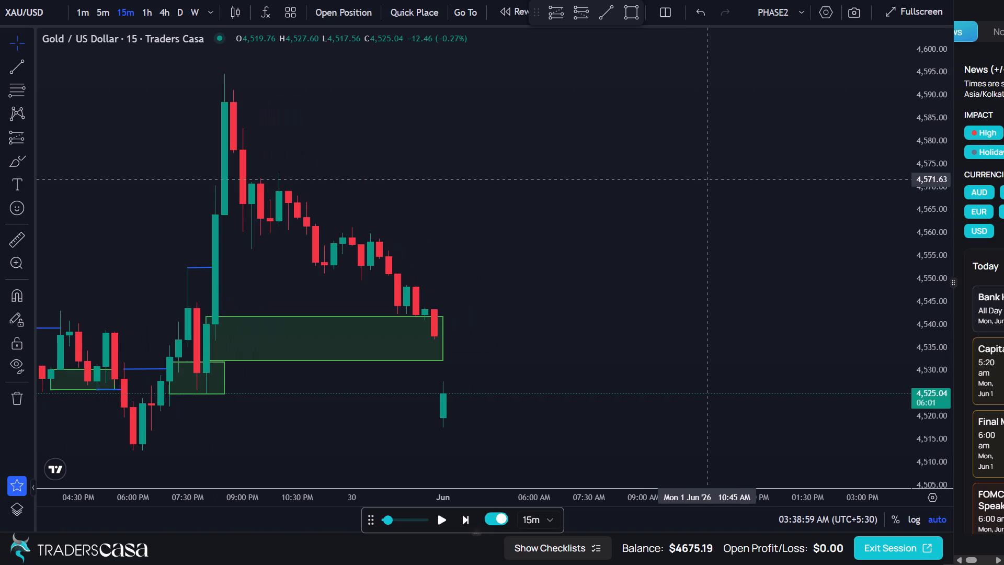
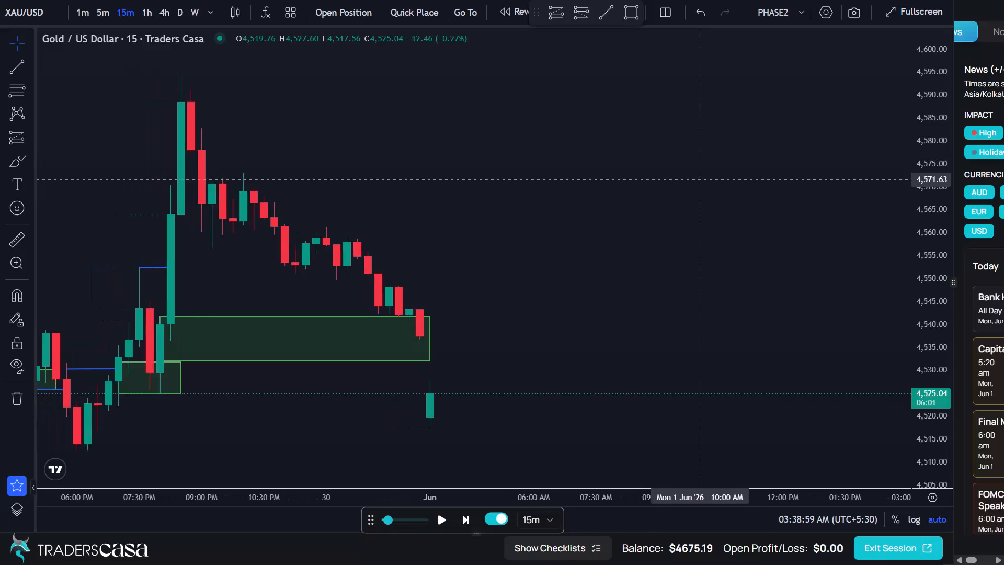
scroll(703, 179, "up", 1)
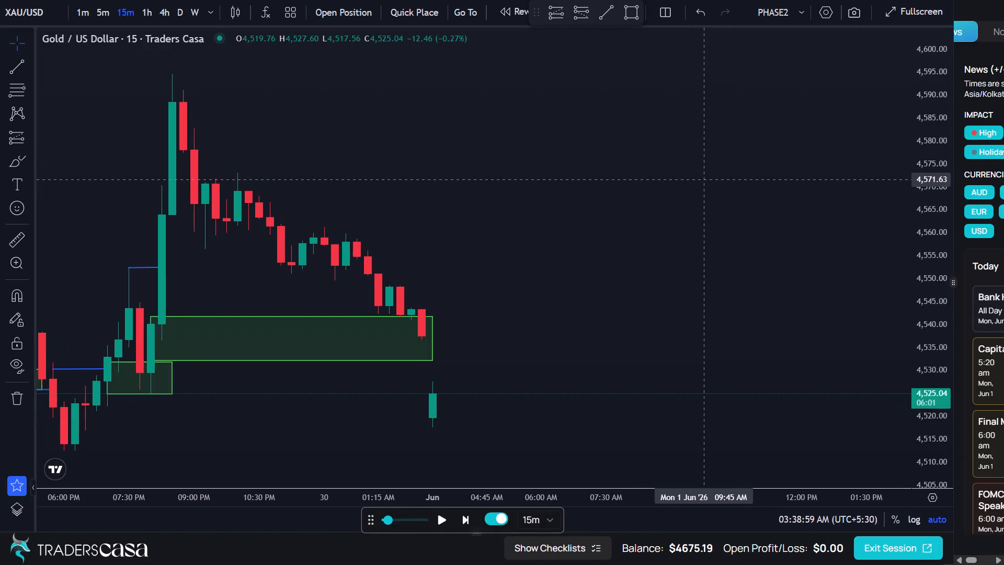
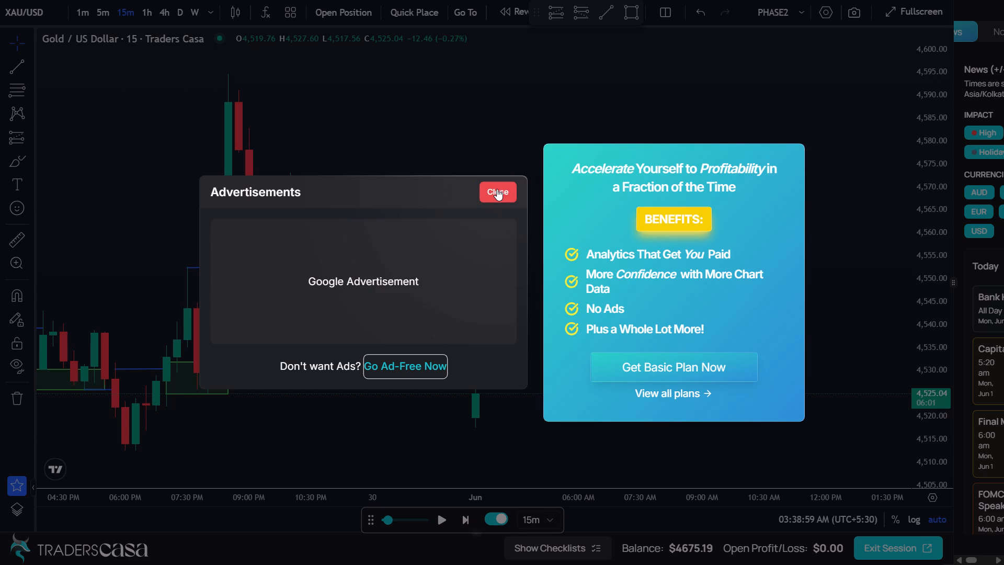
Dismiss the advertisement covering the XAU/USD chart.
left_click(497, 189)
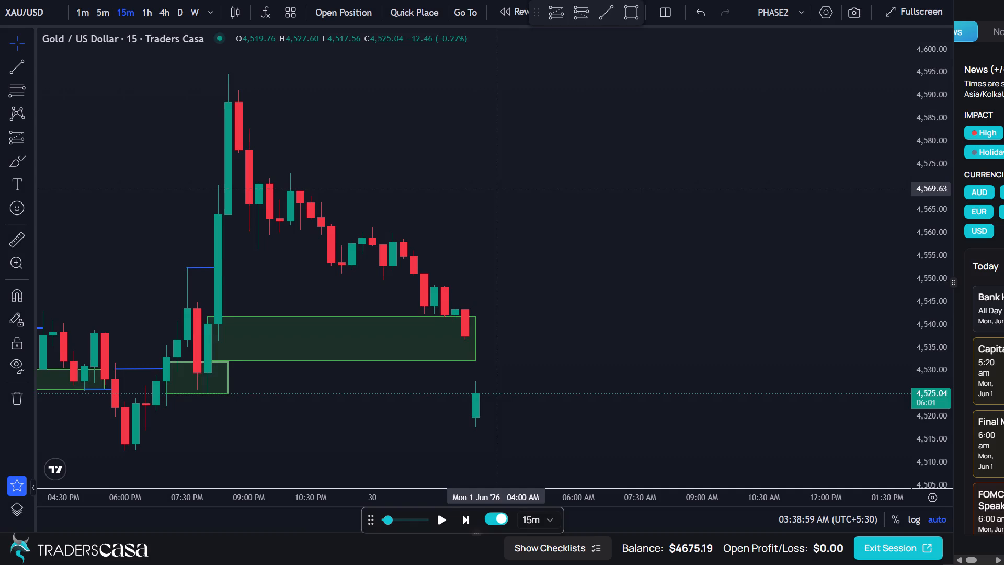
Advance the 15-minute XAU/USD replay candle by candle from the 1 June open to the 06:00 AM candle.
scroll(497, 189, "up", 2)
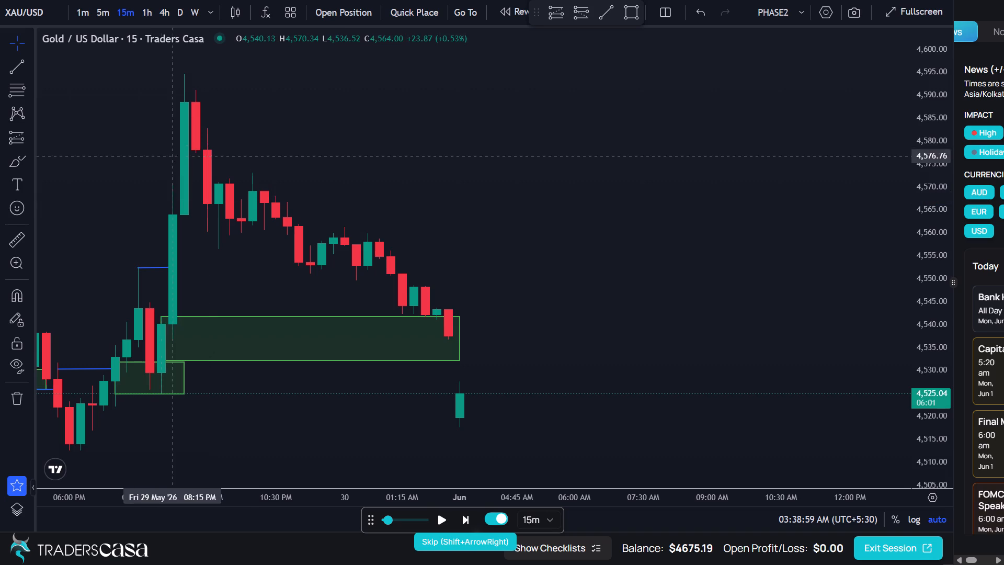
left_click(468, 519)
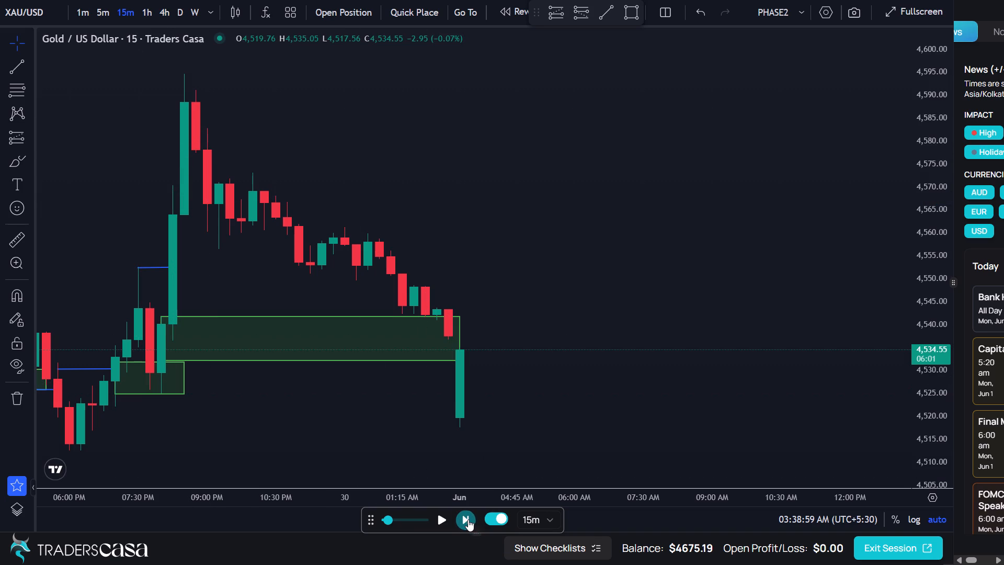
left_click(468, 519)
left_click(468, 519)
left_click(468, 519)
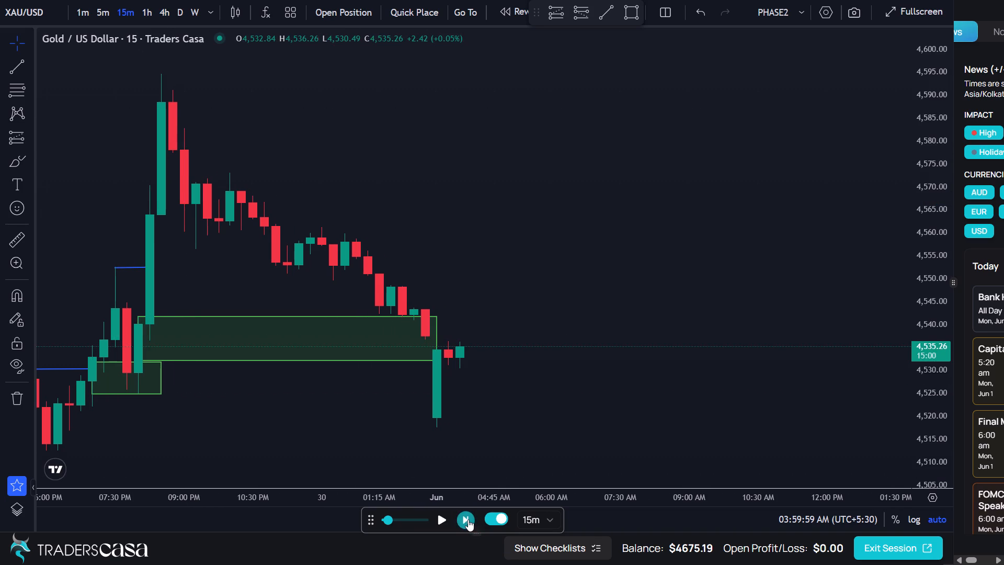
left_click(468, 519)
left_click(468, 519)
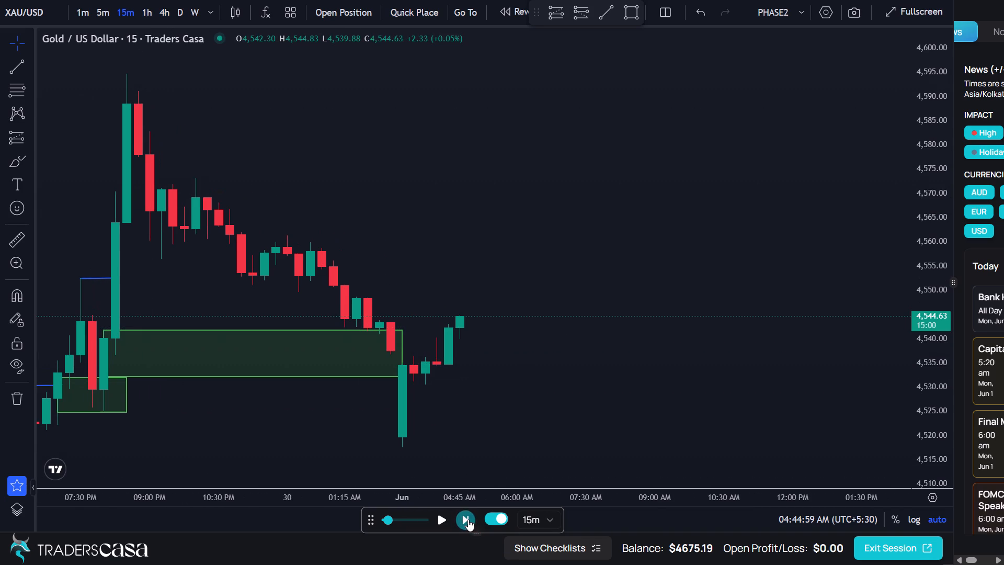
left_click(468, 519)
left_click(468, 519)
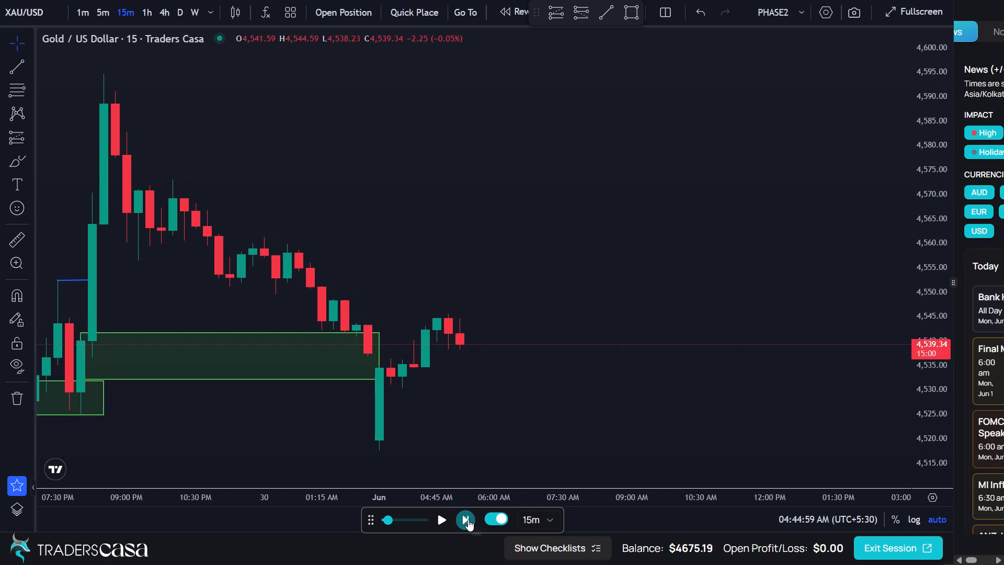
left_click(468, 519)
left_click(468, 519)
left_click(468, 519)
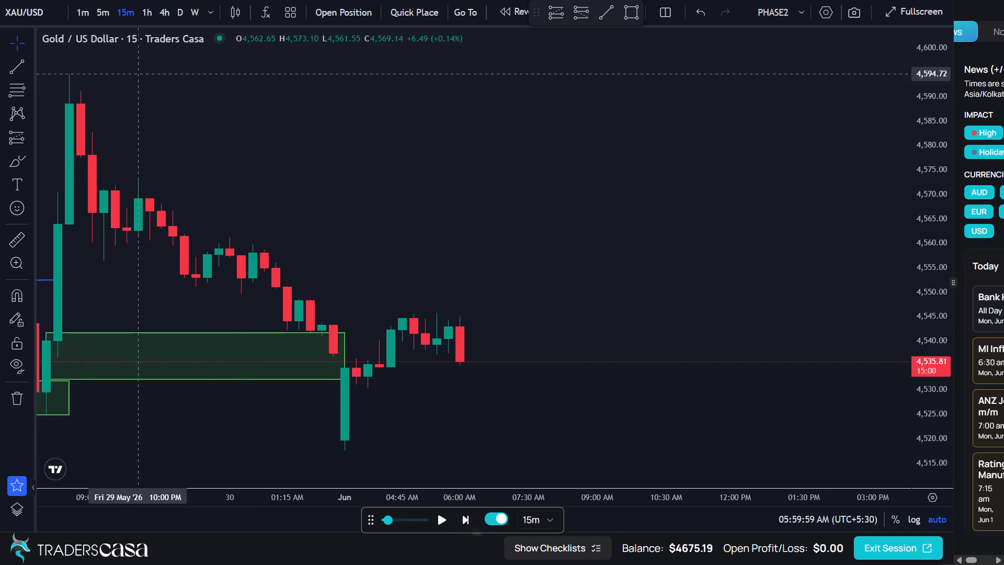
Switch the XAU/USD chart to the 5-minute timeframe to view the price action around the 1 June open.
left_click(98, 2)
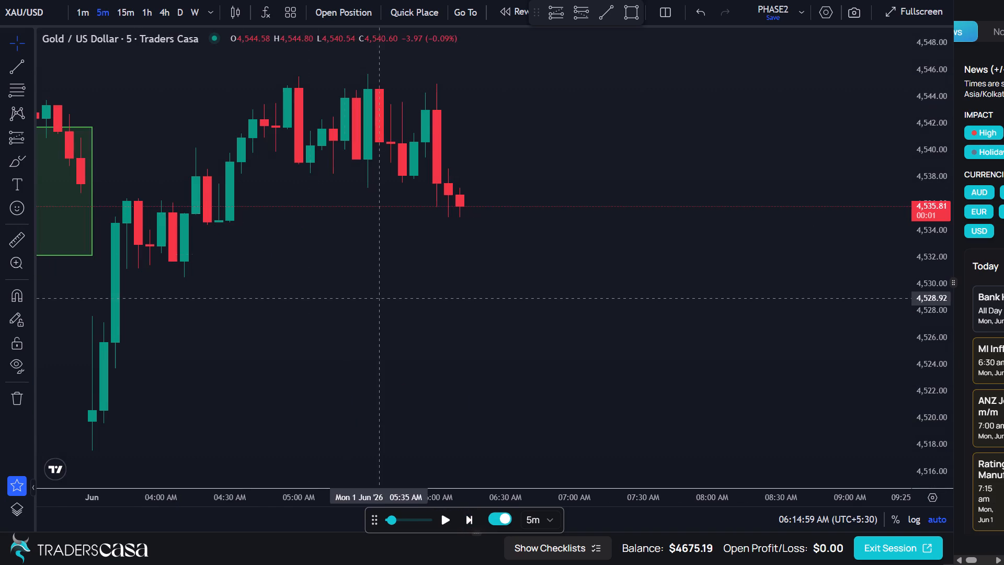
scroll(376, 299, "down", 4)
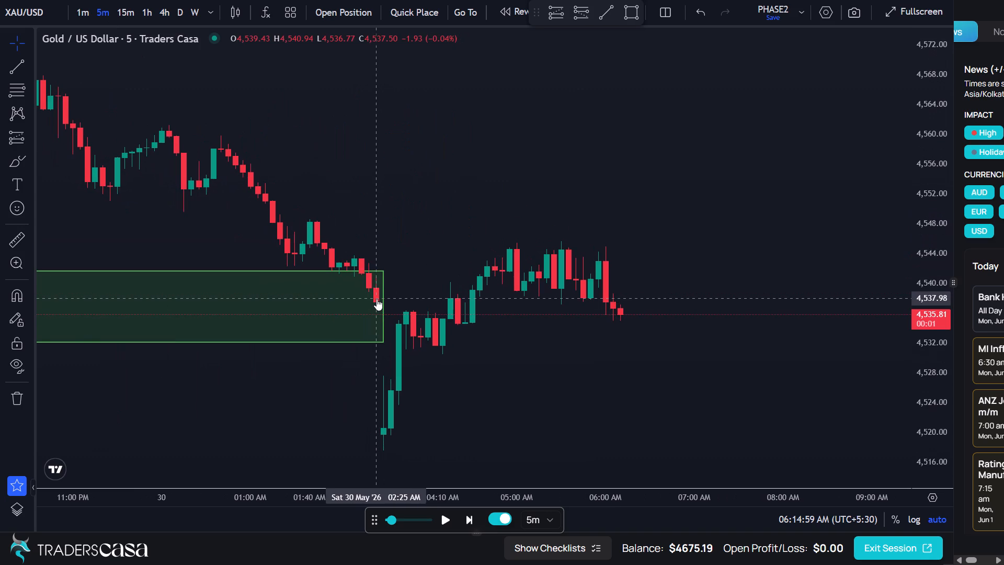
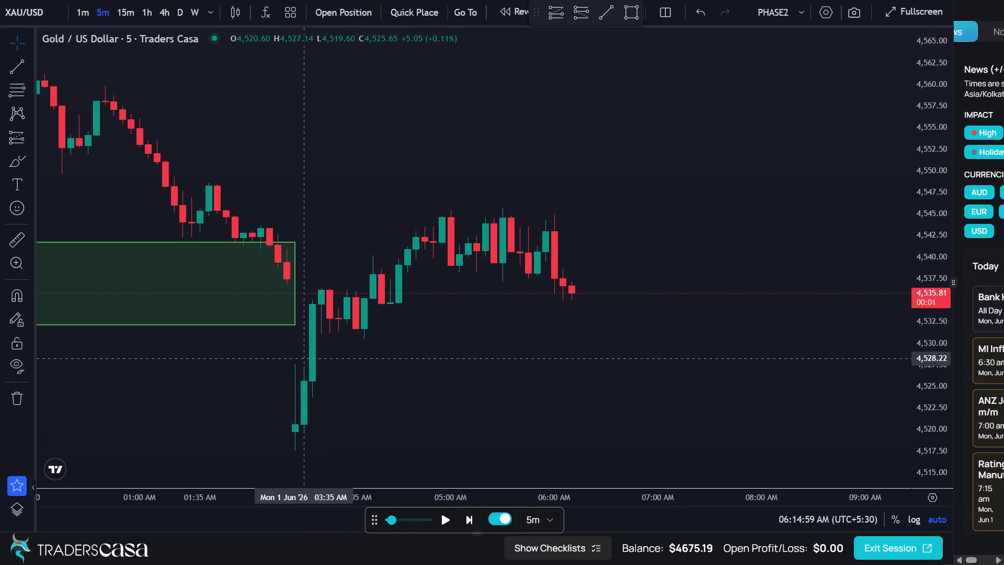
Draw a rectangle zone from the 1 June 03:30 AM candle to about 07:10 AM, spanning about 4,527.8 down to 4,517.7.
left_click(27, 136)
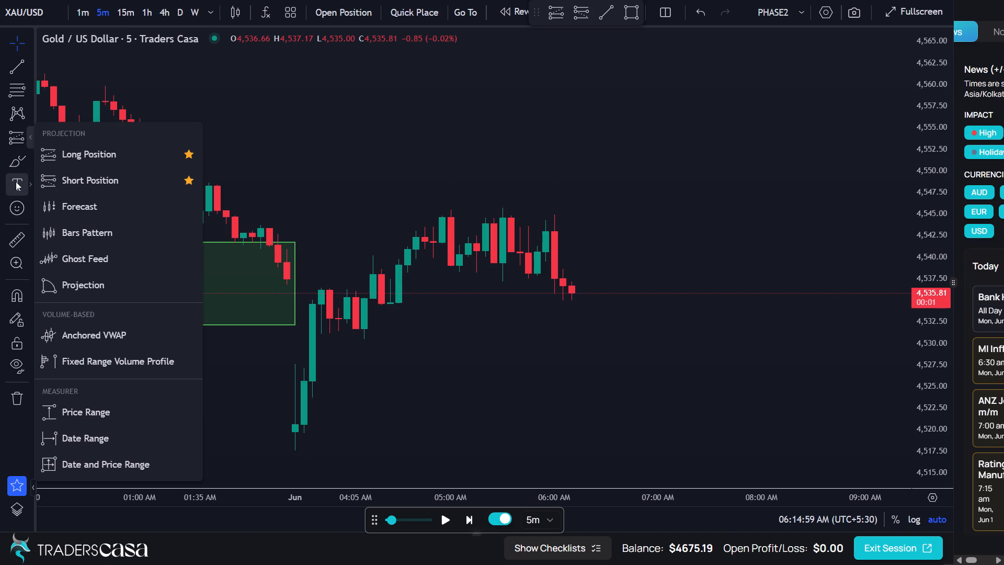
left_click(626, 9)
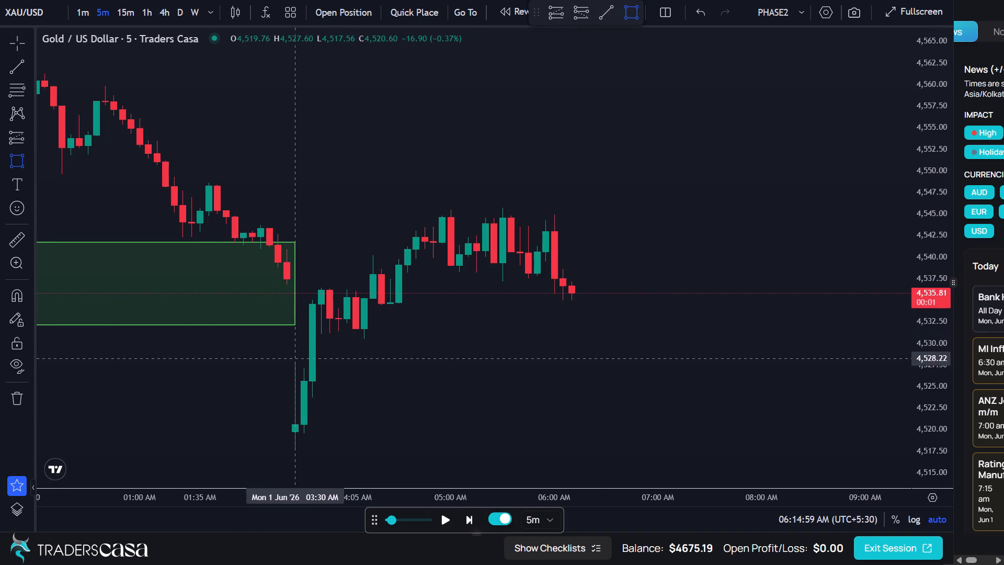
left_click_drag(298, 363, 552, 372)
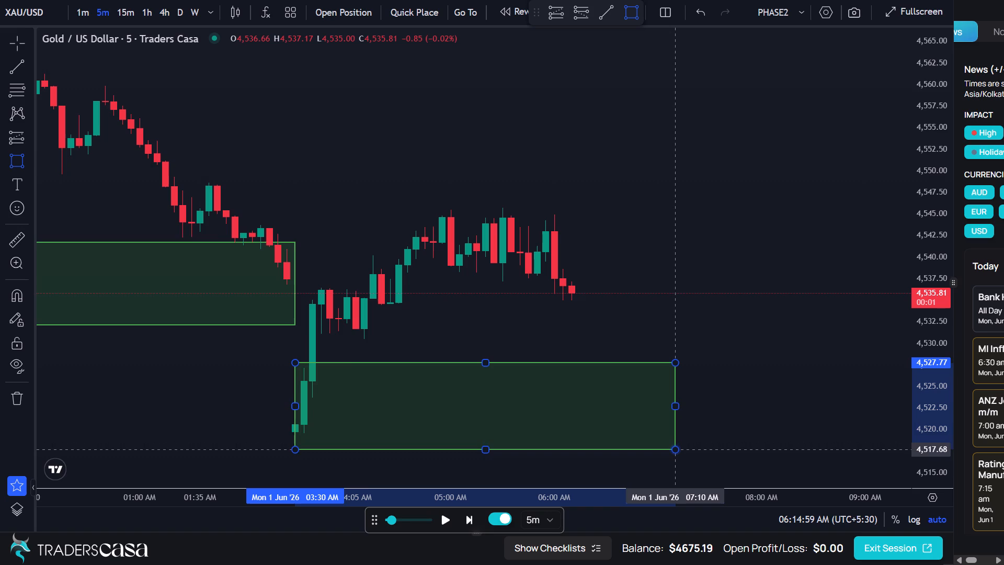
left_click_drag(675, 450, 660, 315)
left_click(660, 315)
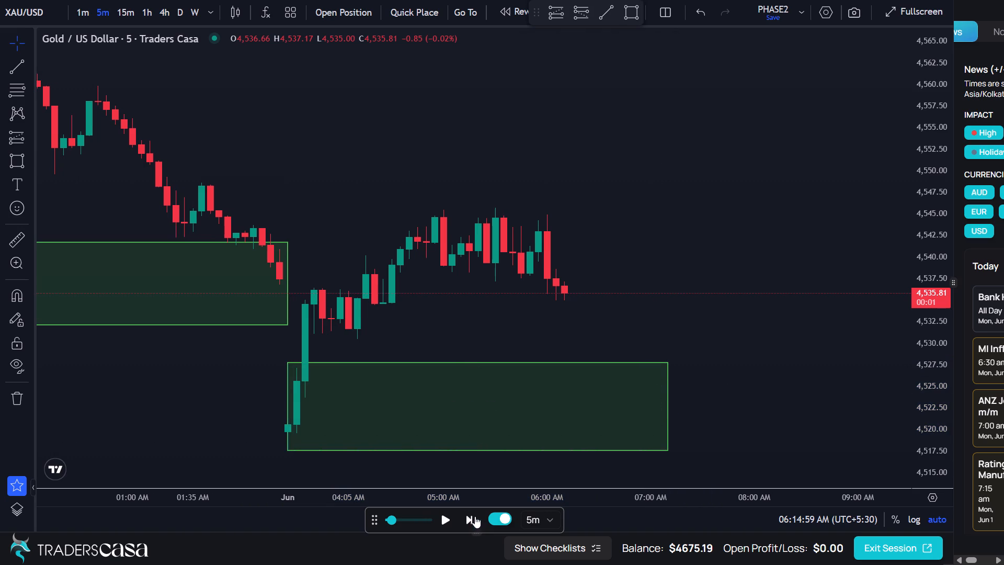
Advance the 5-minute XAU/USD replay candle by candle to the 07:35 AM candle on 1 June.
triple_click(467, 519)
triple_click(467, 519)
left_click(467, 519)
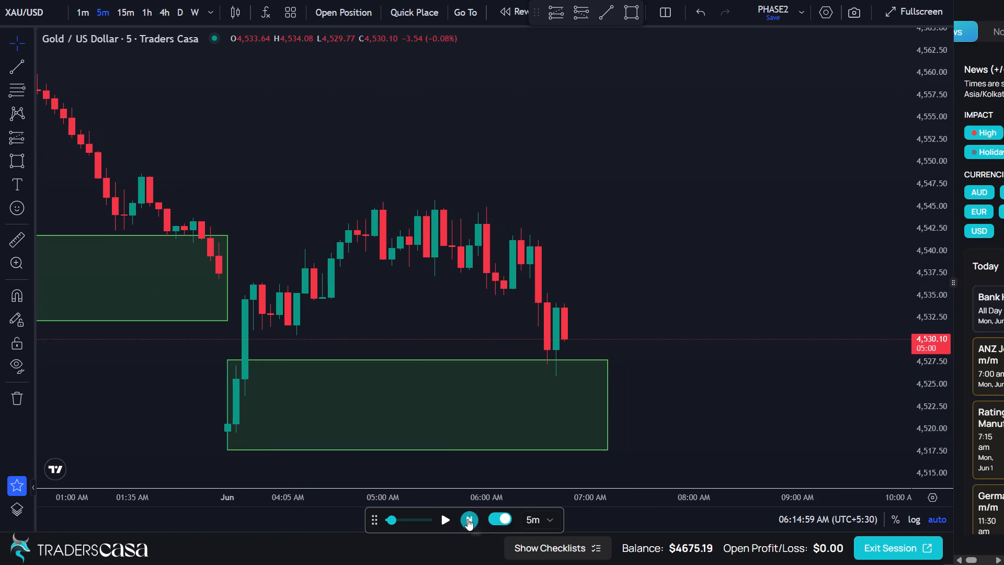
left_click(467, 519)
left_click(467, 519)
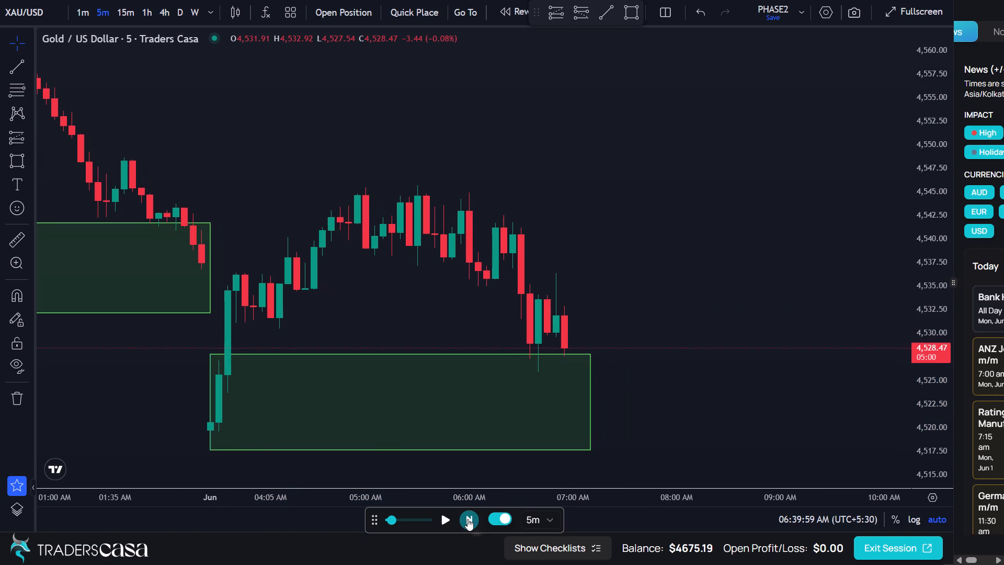
left_click(467, 519)
left_click(467, 519)
left_click(467, 519)
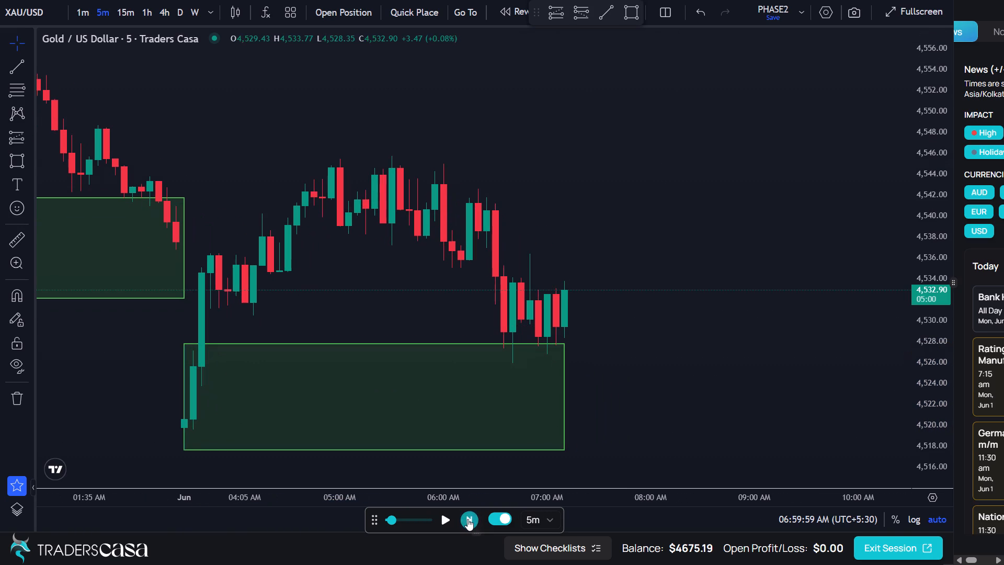
left_click(467, 519)
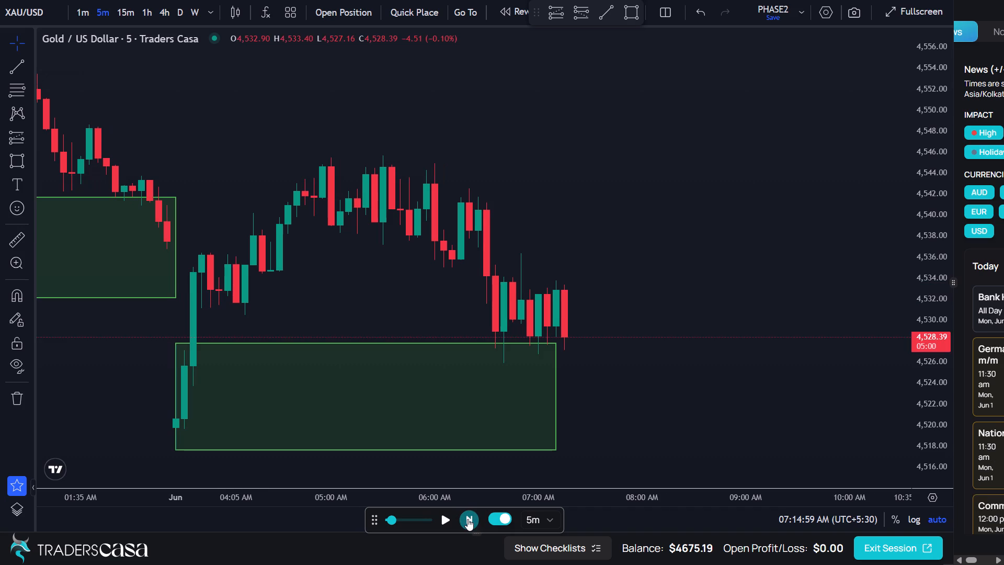
left_click(467, 519)
left_click(467, 519)
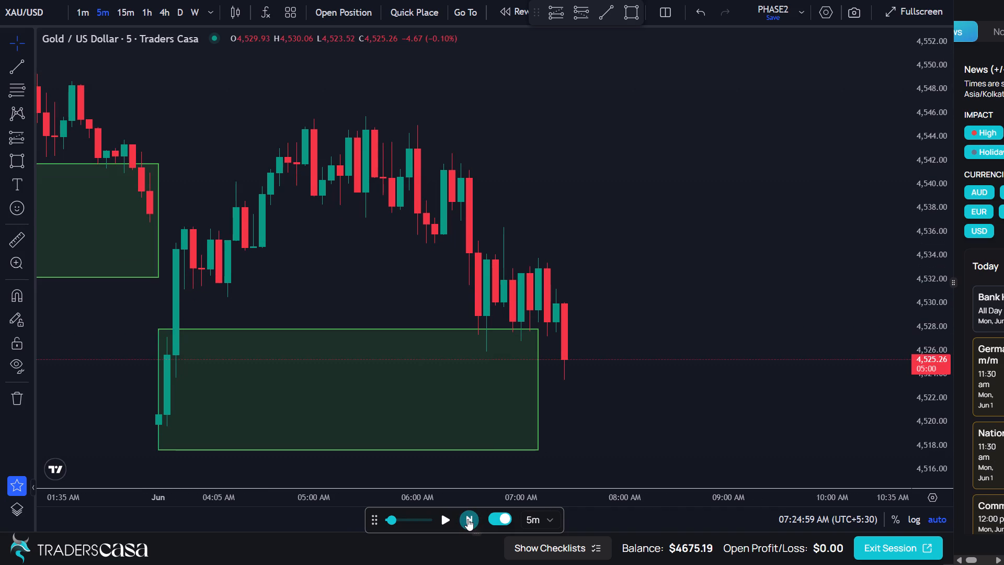
left_click(467, 519)
left_click(467, 519)
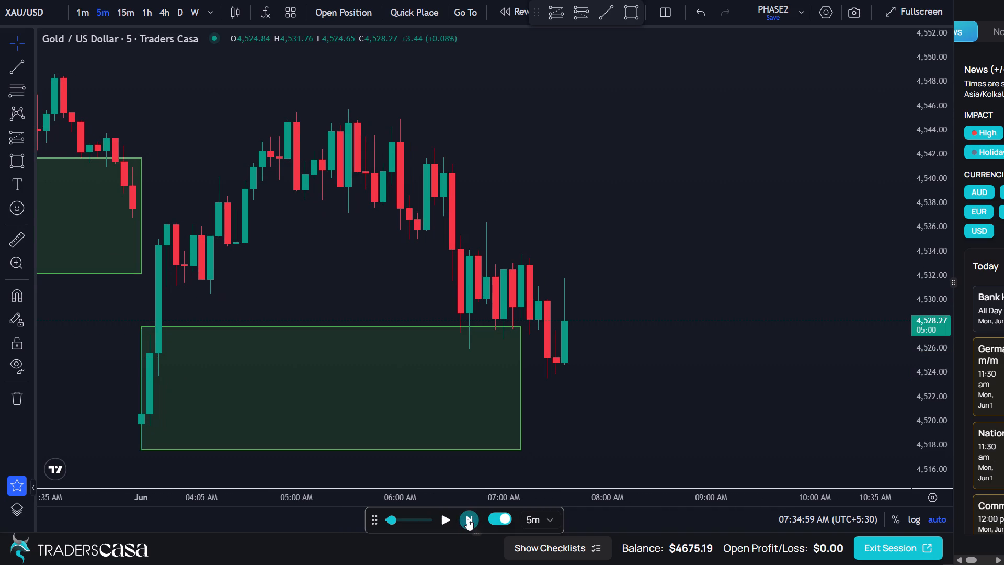
Extend the 1 June rectangle zone's later time edge to about 07:55 AM, past the latest candle.
left_click_drag(520, 391, 600, 398)
left_click(641, 308)
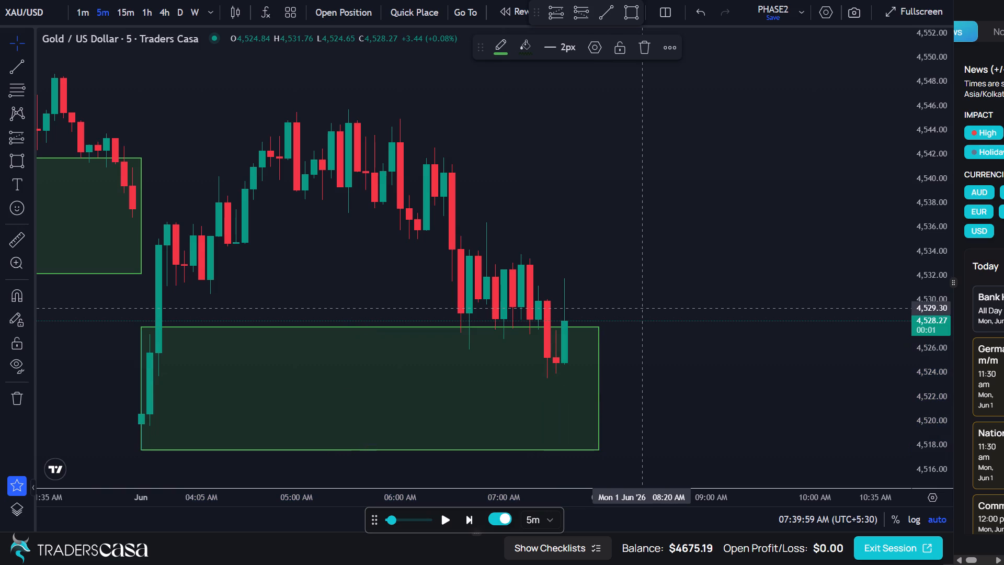
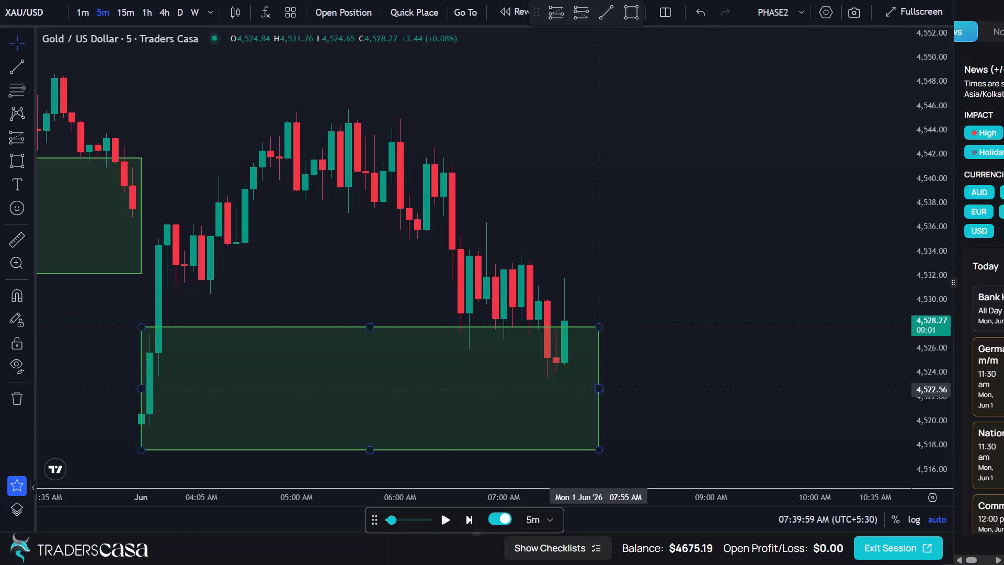
Advance the 5-minute XAU/USD replay candle by candle to the 08:45 AM candle on 1 June.
left_click(471, 522)
left_click(471, 522)
triple_click(471, 522)
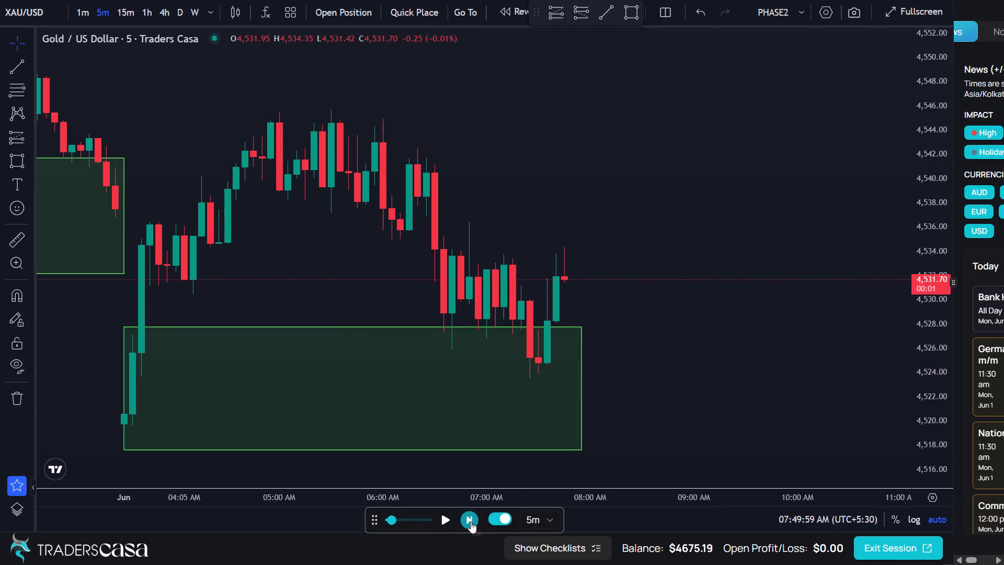
triple_click(471, 522)
triple_click(471, 522)
triple_click(471, 522)
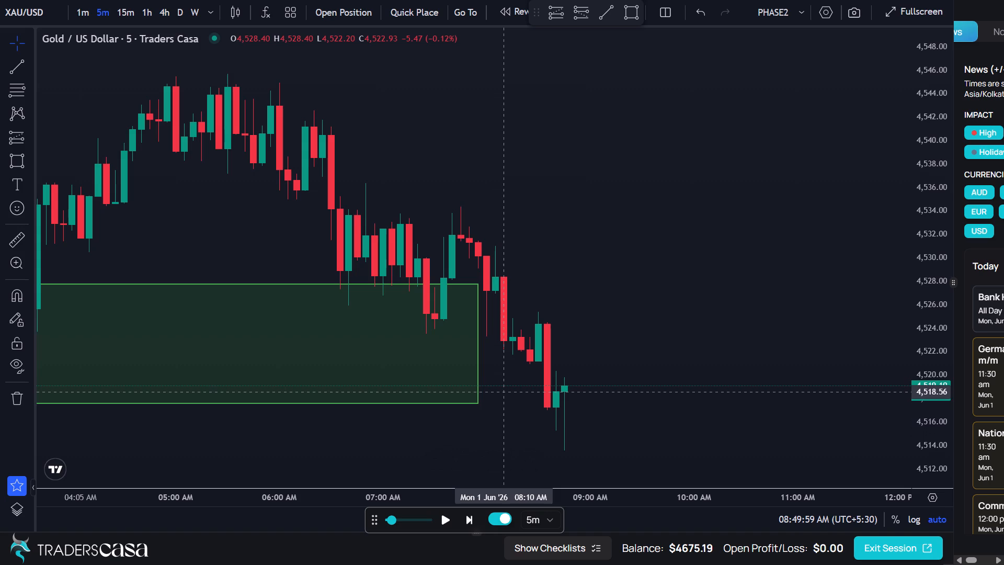
Extend the 1 June rectangle zone's later time edge to the latest candle at 08:45 AM.
left_click_drag(476, 344, 567, 353)
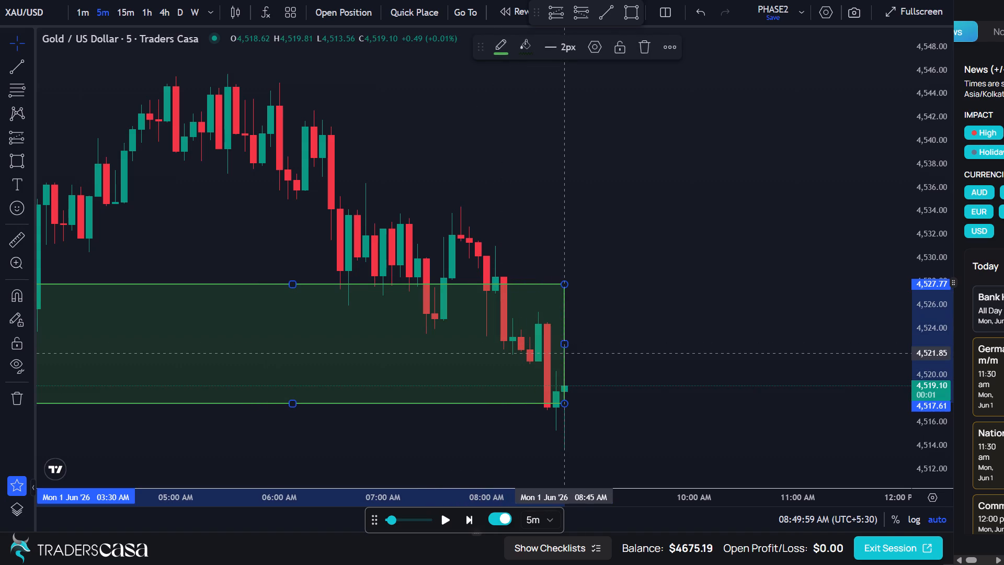
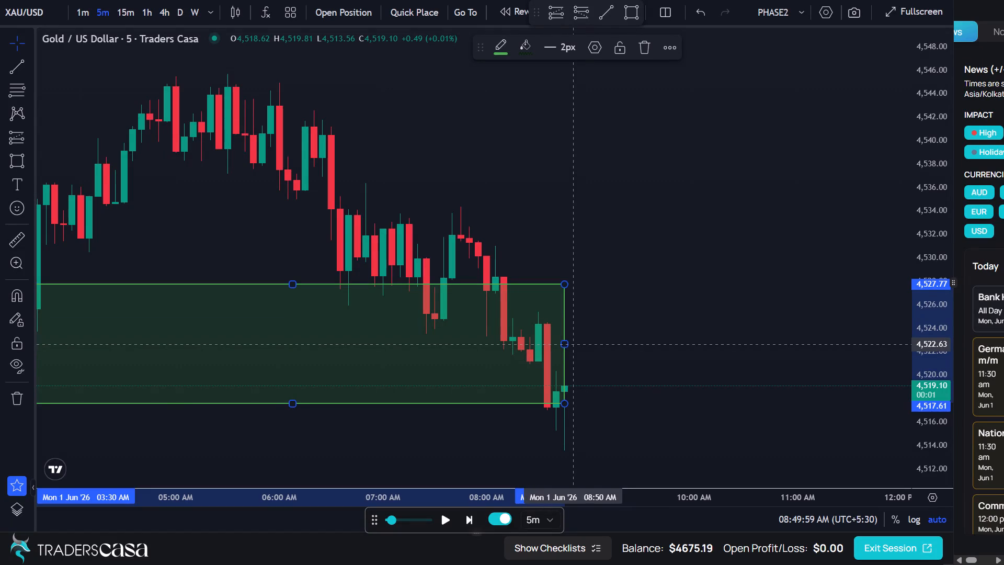
Extend the green rectangle zone's later time edge to 09:00 AM on 1 June.
left_click_drag(565, 344, 590, 351)
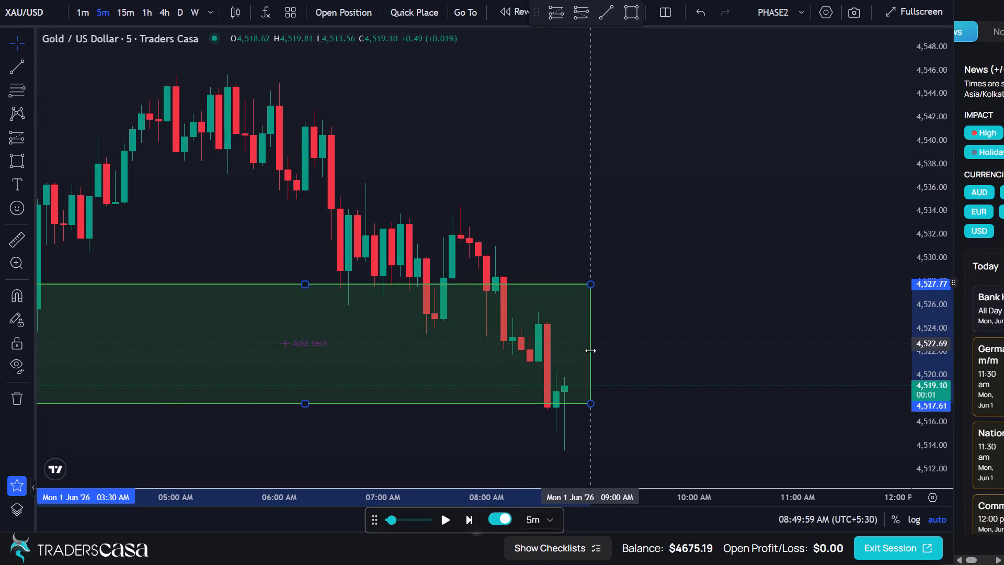
left_click_drag(590, 351, 591, 352)
left_click(623, 347)
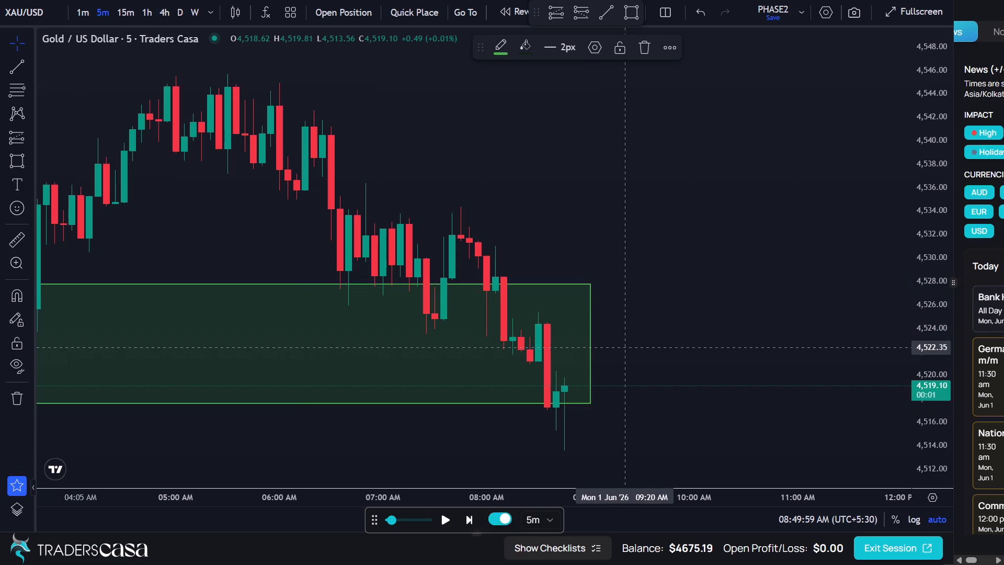
Advance the 5-minute XAU/USD replay two candles to the 08:55 AM candle.
left_click(470, 519)
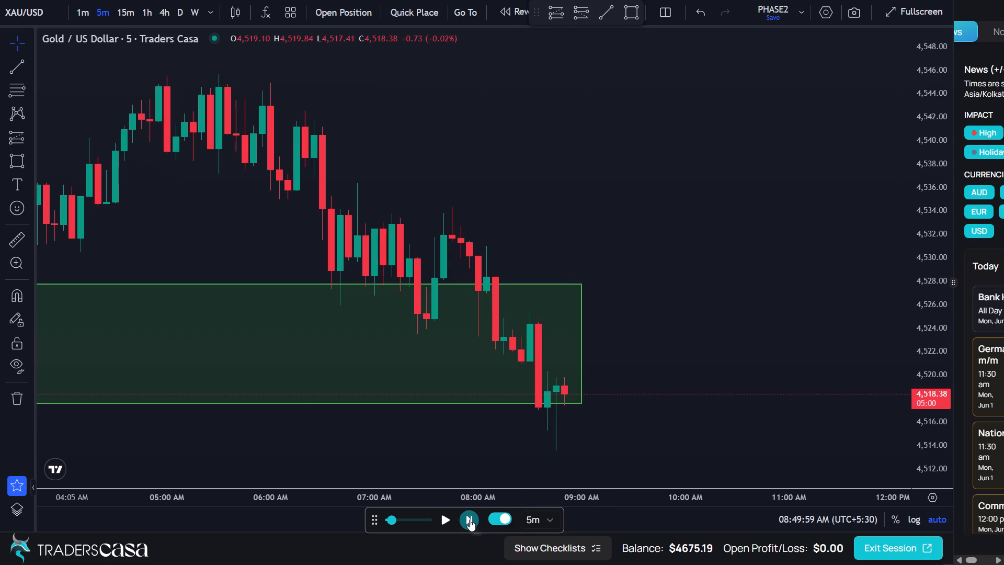
left_click(470, 519)
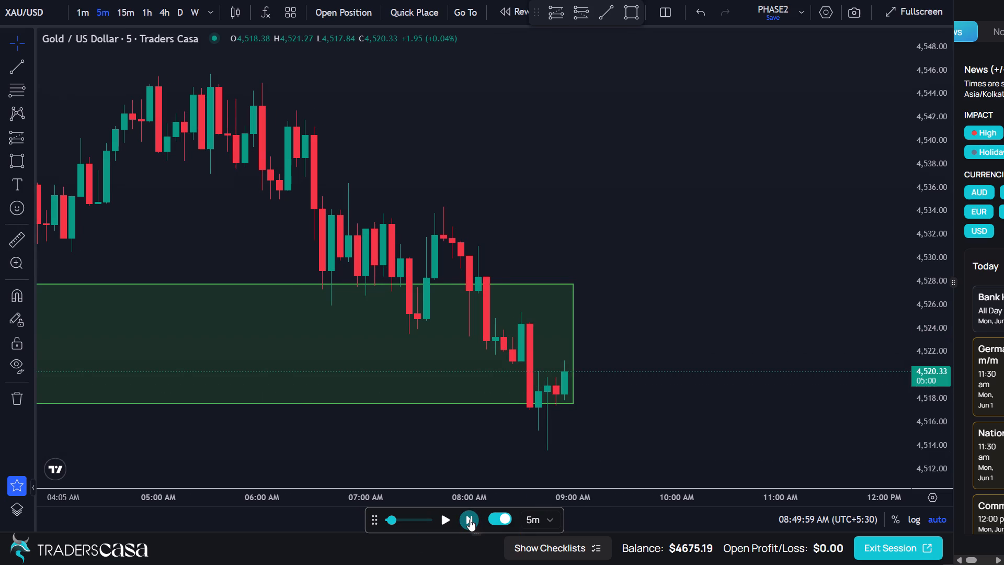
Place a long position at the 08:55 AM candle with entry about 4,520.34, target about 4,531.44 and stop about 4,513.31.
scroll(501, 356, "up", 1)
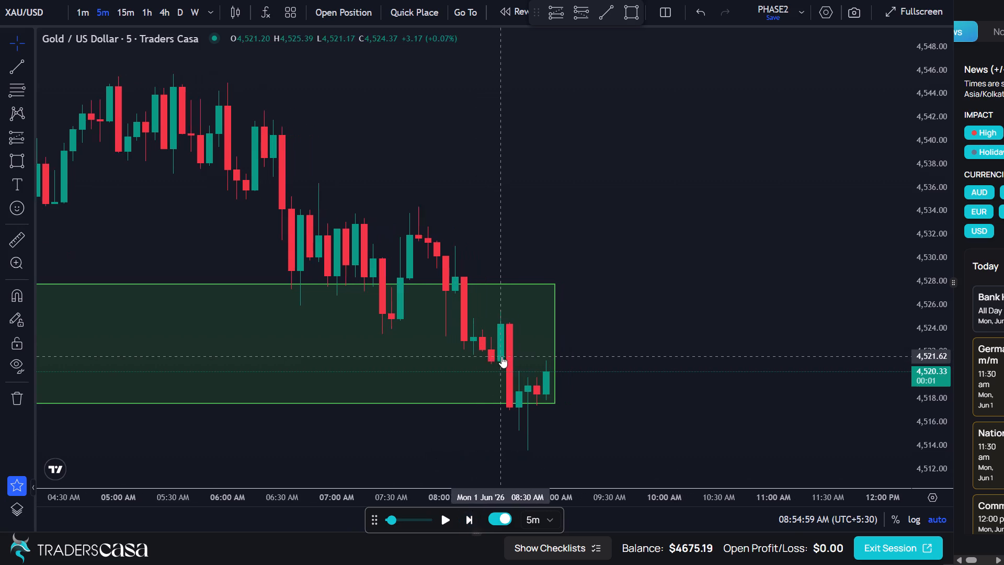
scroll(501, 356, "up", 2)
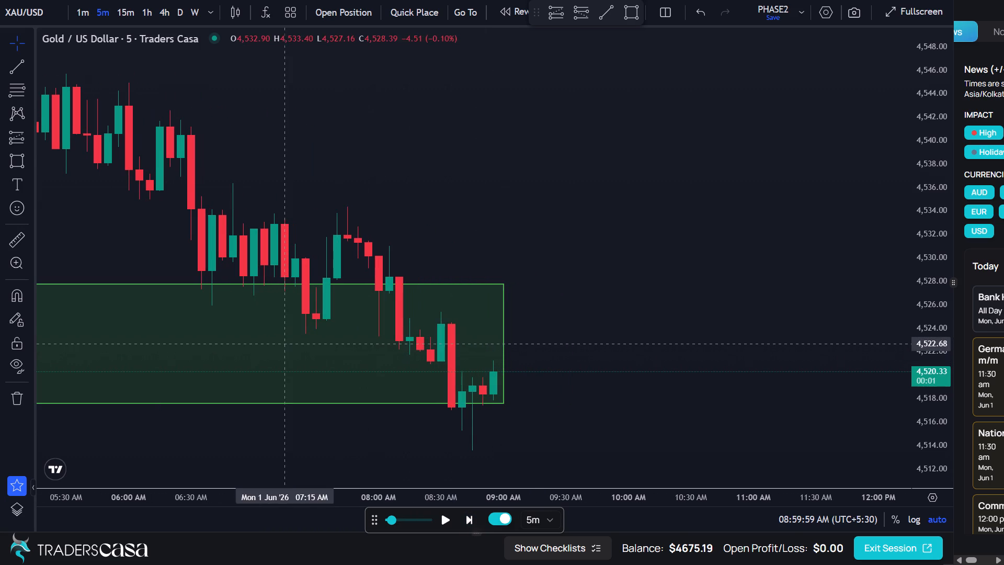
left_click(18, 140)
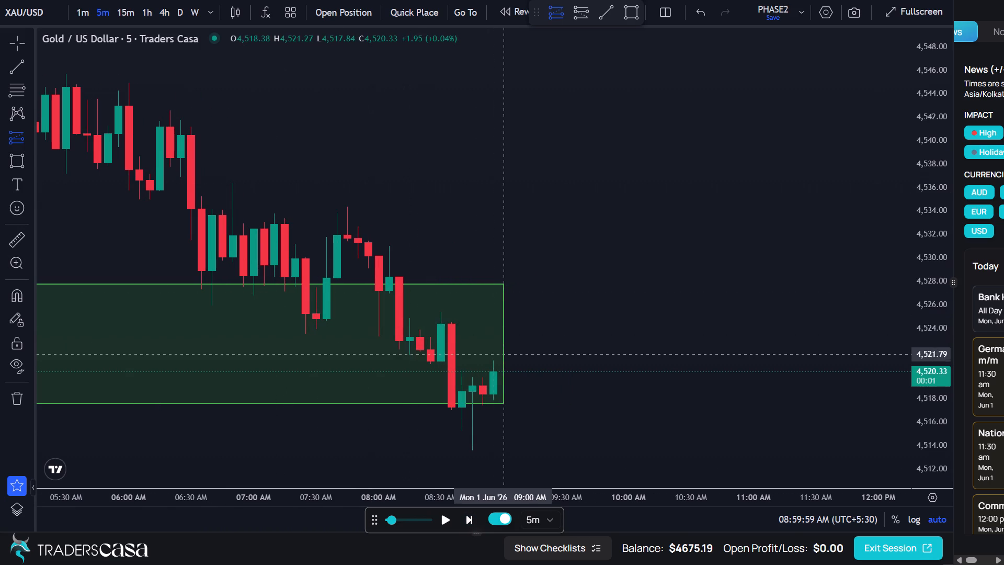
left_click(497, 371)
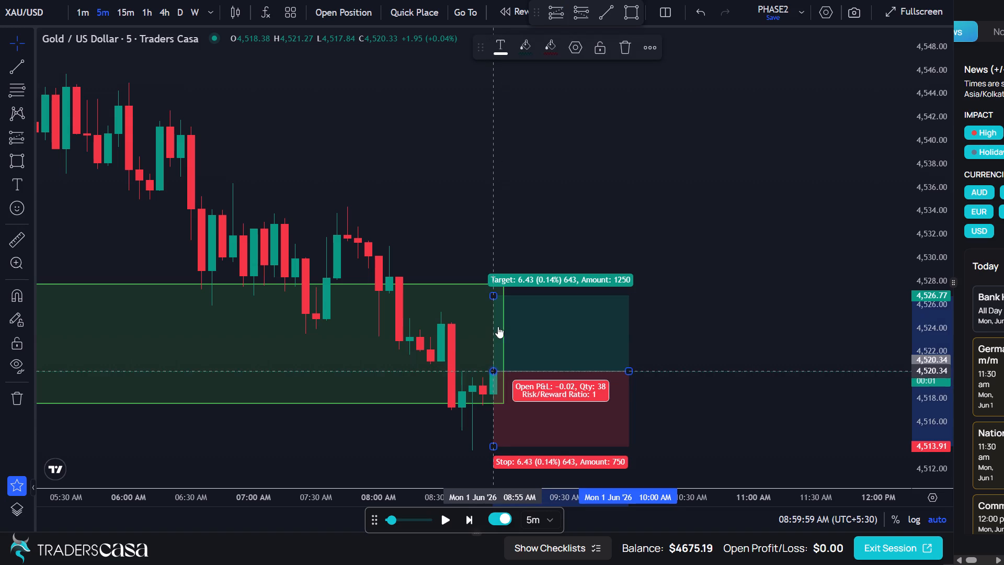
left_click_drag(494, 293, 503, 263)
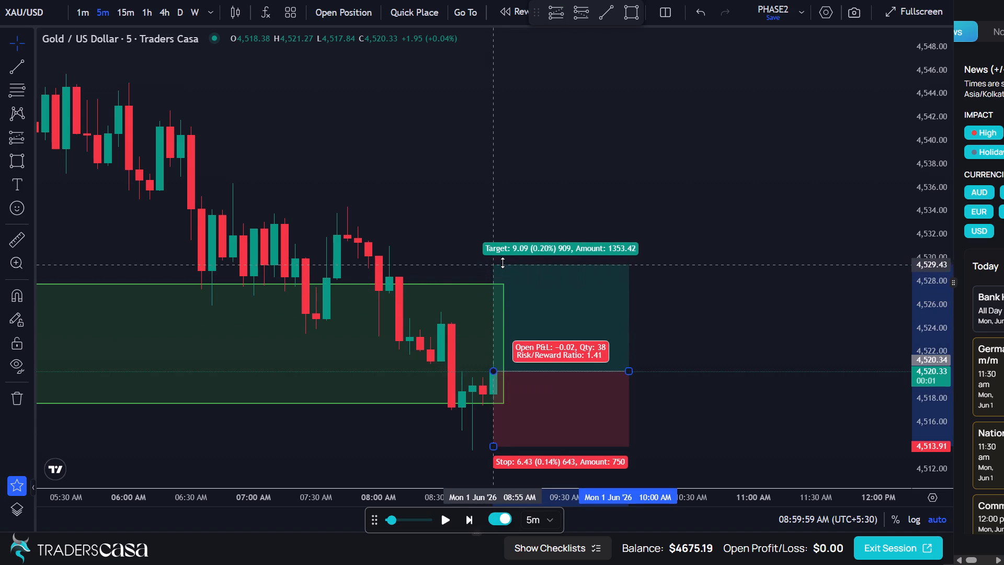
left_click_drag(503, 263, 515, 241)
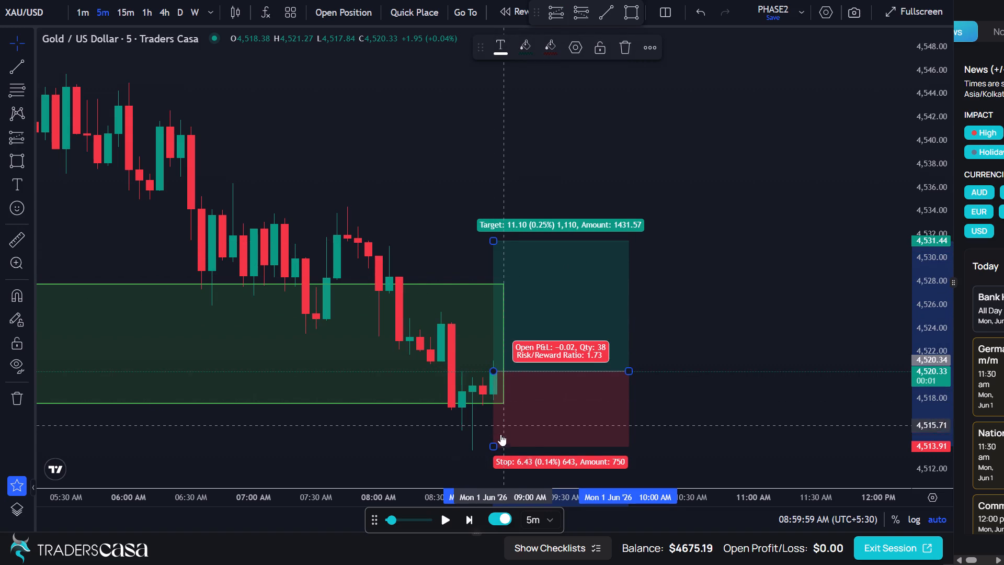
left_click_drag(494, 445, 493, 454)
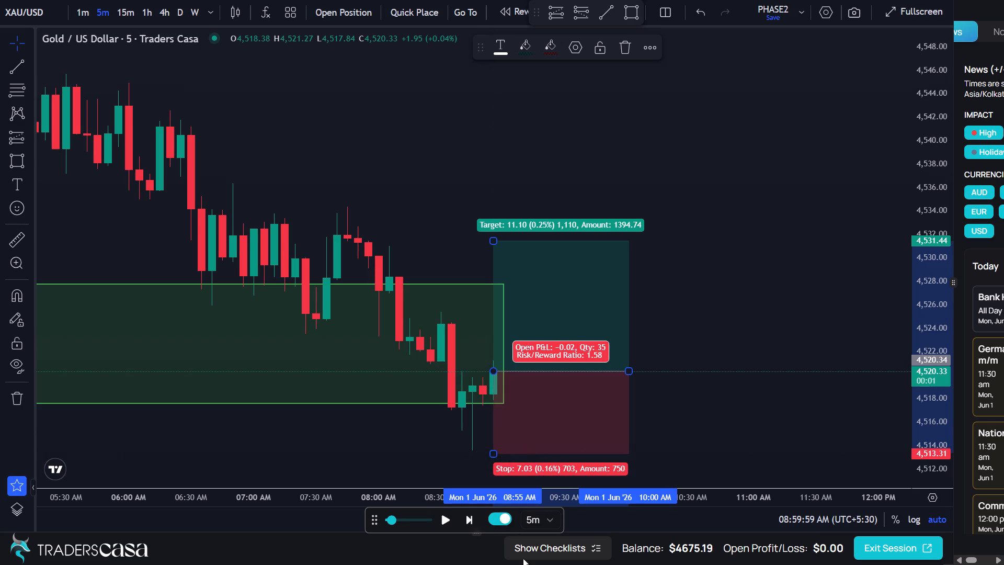
Advance the 5-minute XAU/USD replay three candles to the 09:10 AM candle.
left_click(471, 516)
left_click(471, 516)
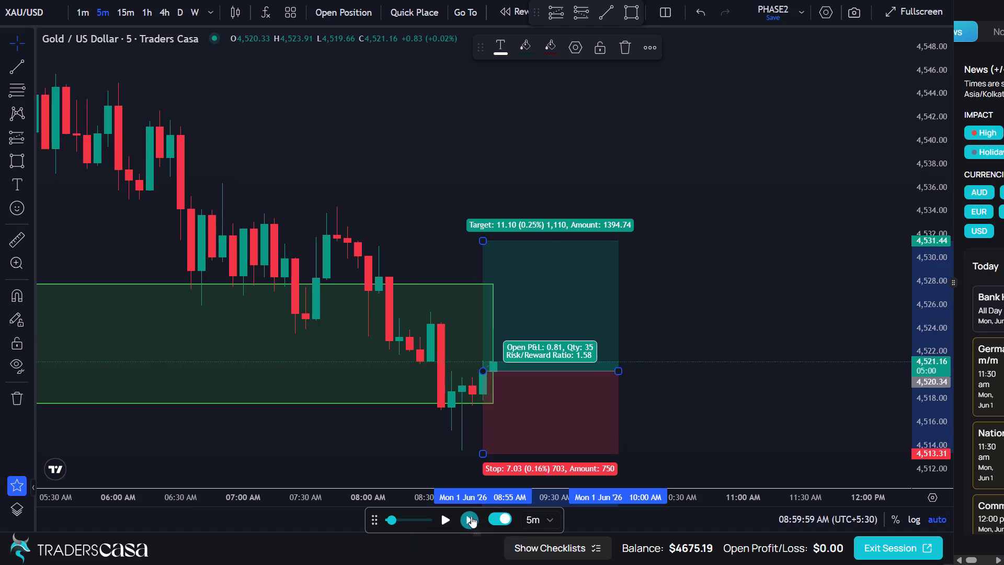
left_click(471, 516)
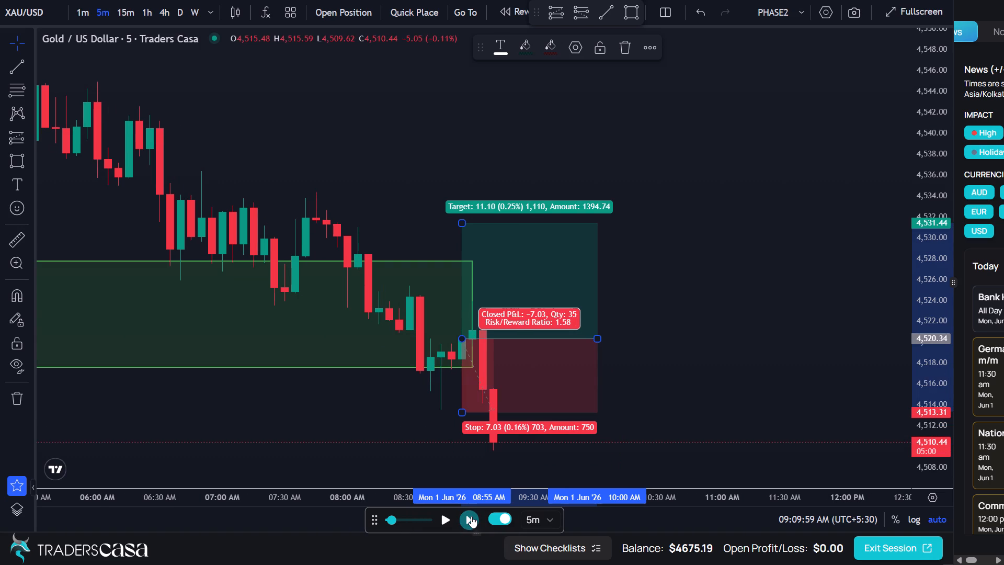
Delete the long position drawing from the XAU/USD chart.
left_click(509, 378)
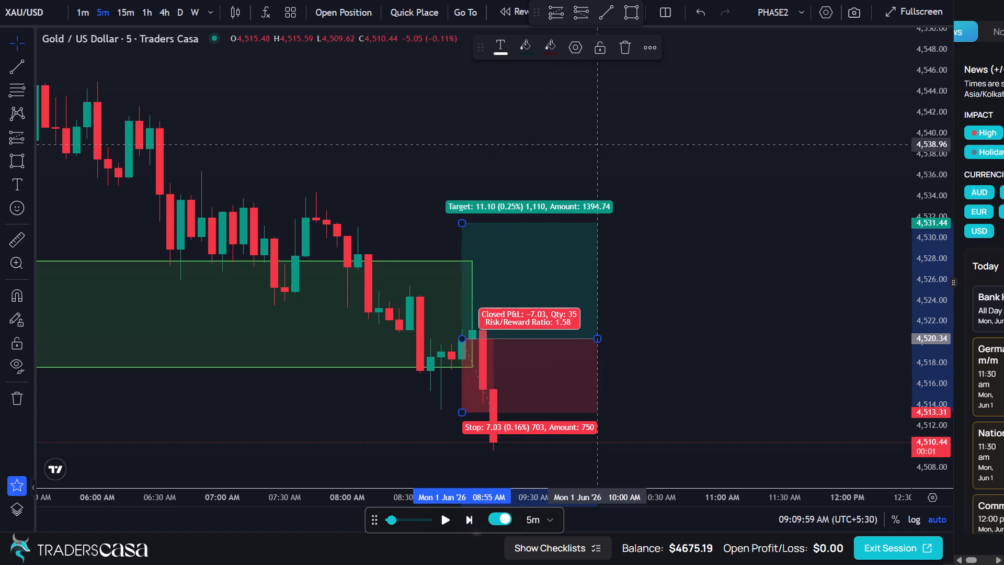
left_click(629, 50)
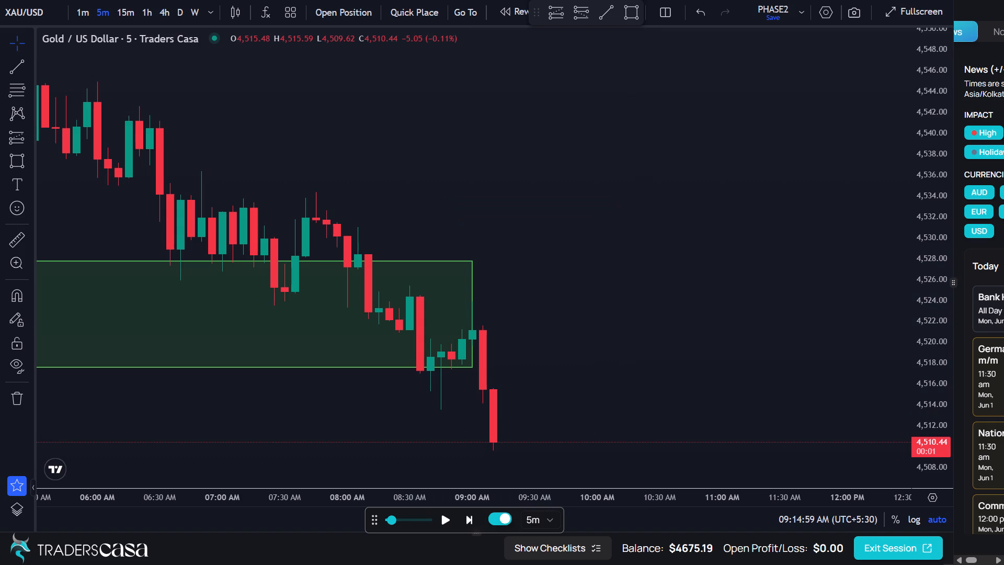
Switch the XAU/USD replay chart to the 15-minute timeframe.
left_click(126, 6)
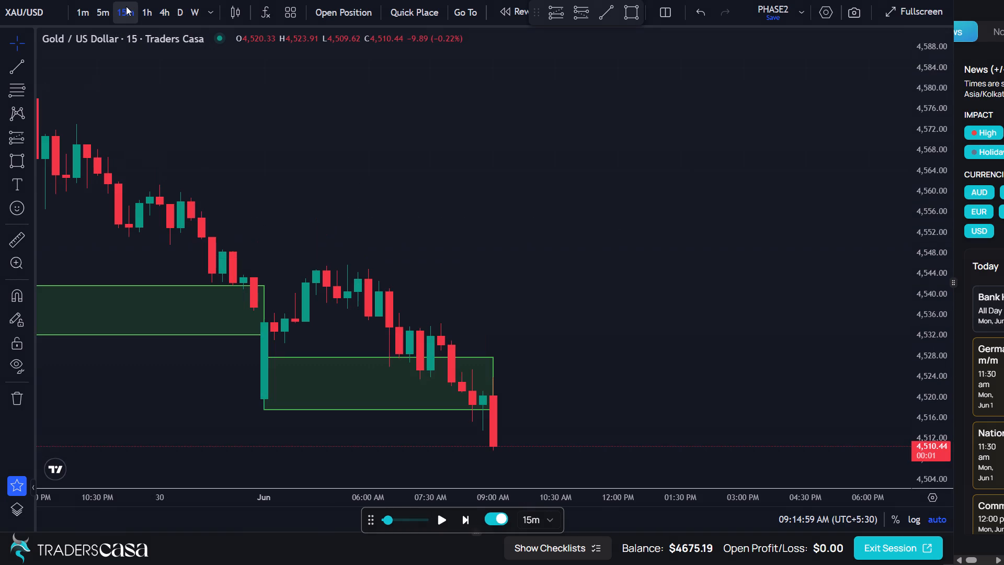
left_click_drag(126, 6, 92, 0)
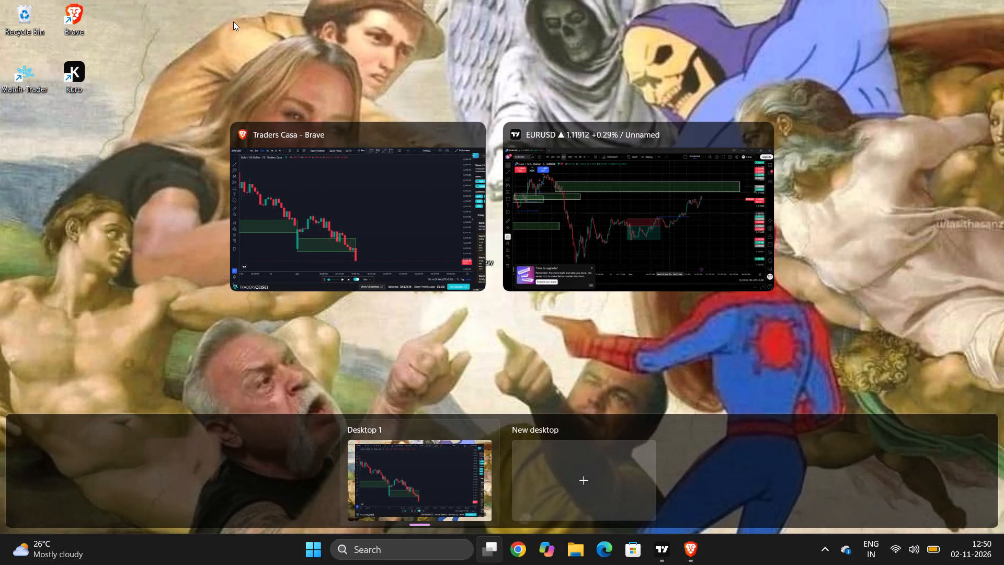
Switch to the TradingView window and examine the latest EURUSD 5-minute candles against the upper green zone.
left_click(547, 200)
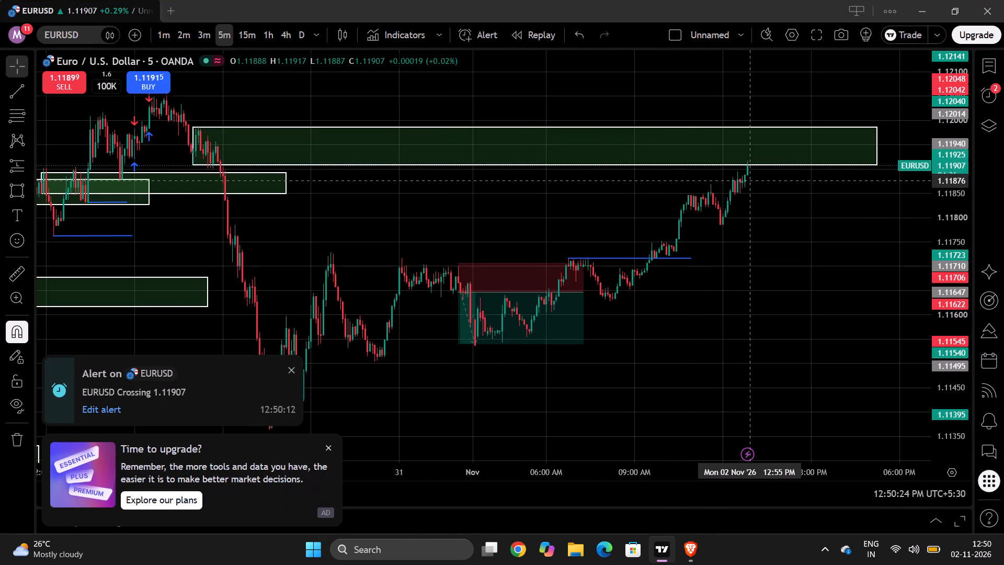
scroll(749, 180, "up", 6)
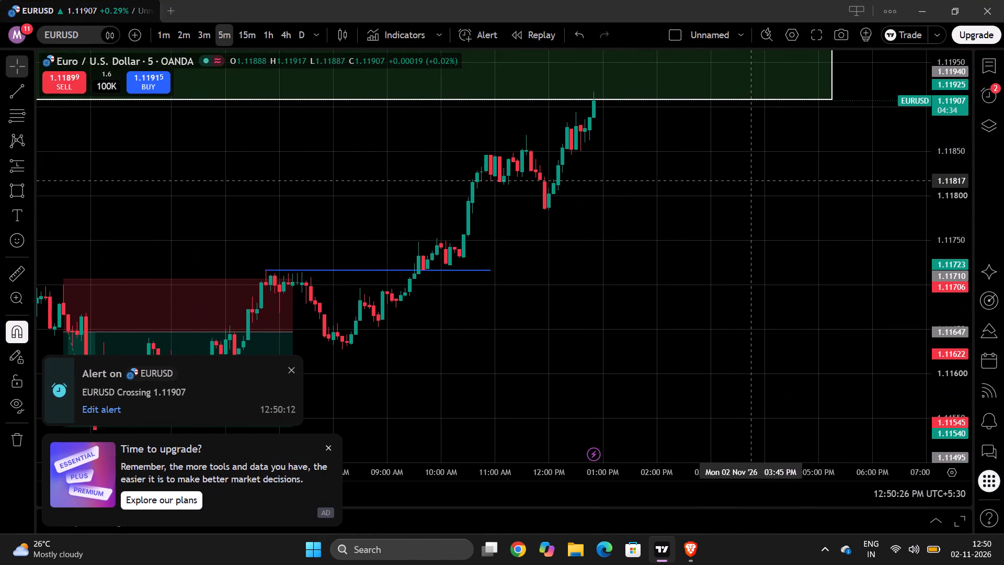
scroll(749, 180, "up", 1)
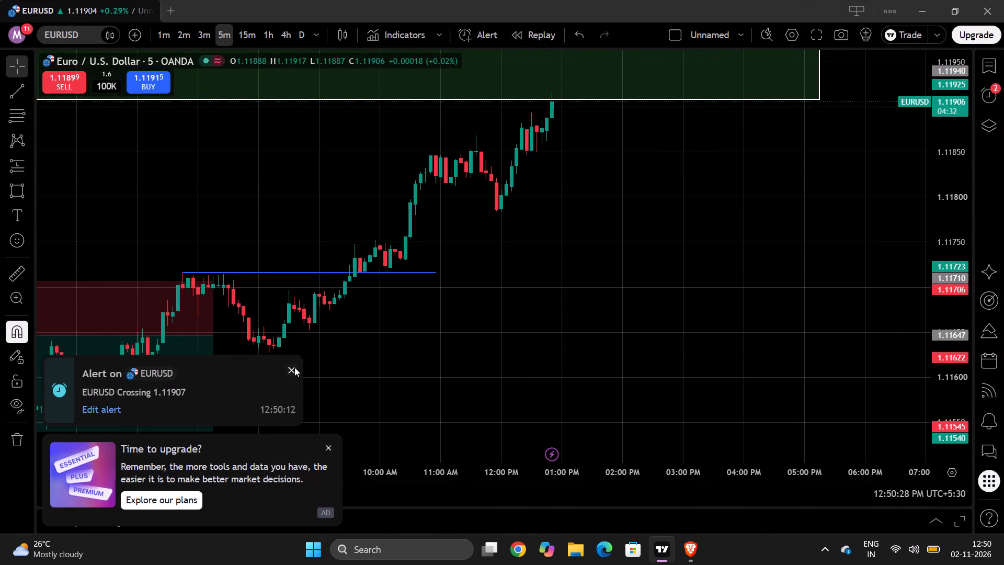
Dismiss the EURUSD alert notification and the upgrade advertisement, including its ad-free plan offer.
left_click(292, 371)
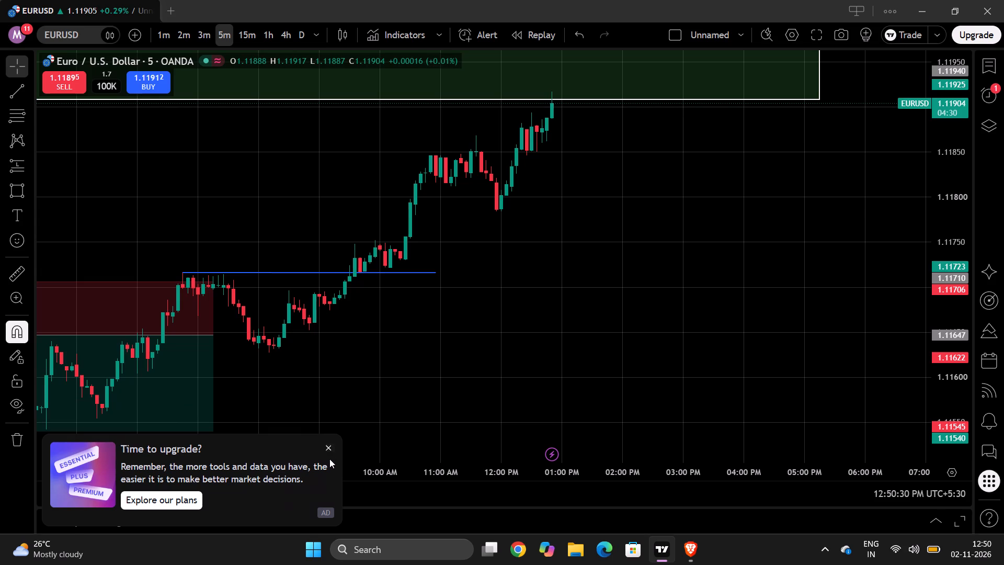
left_click(328, 450)
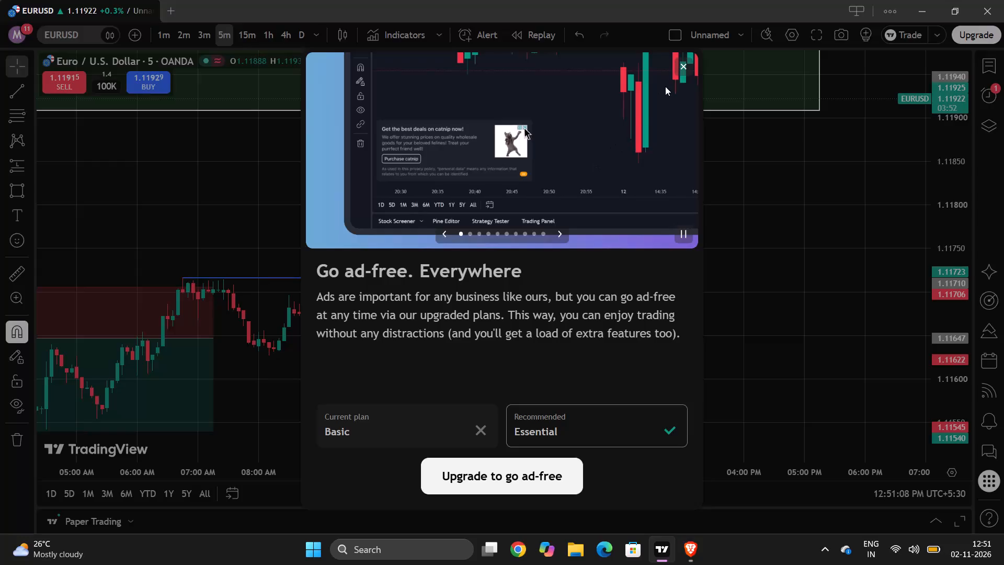
left_click(686, 57)
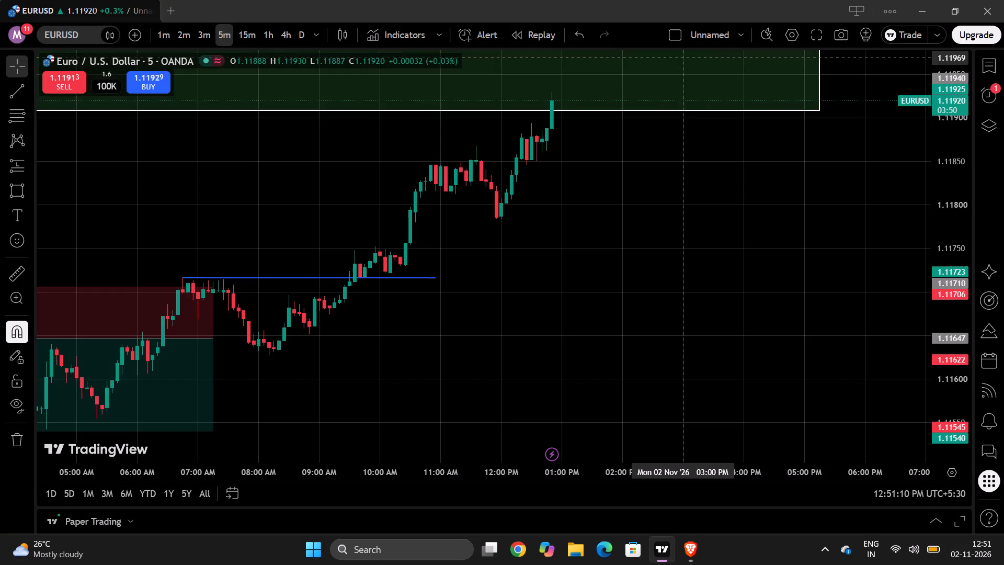
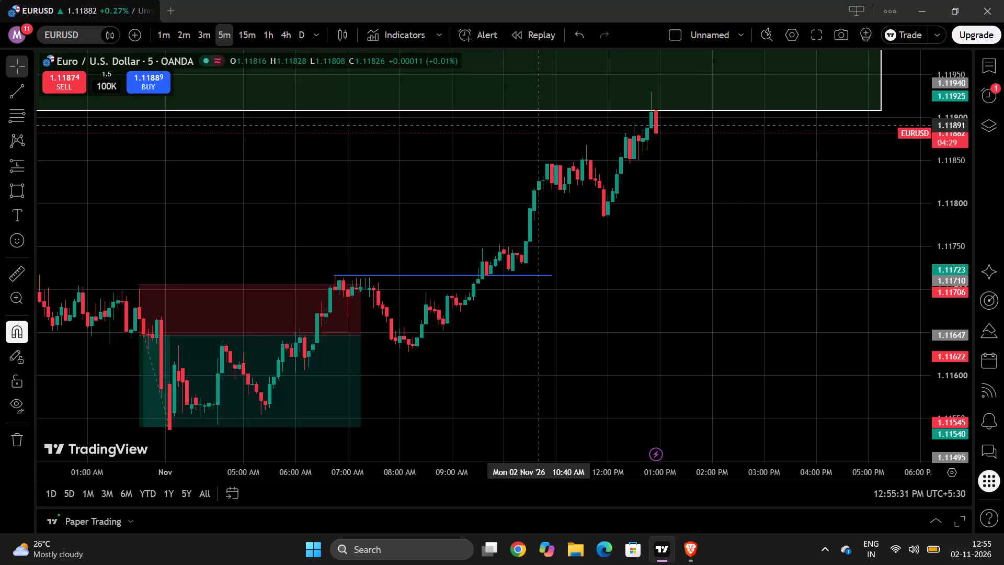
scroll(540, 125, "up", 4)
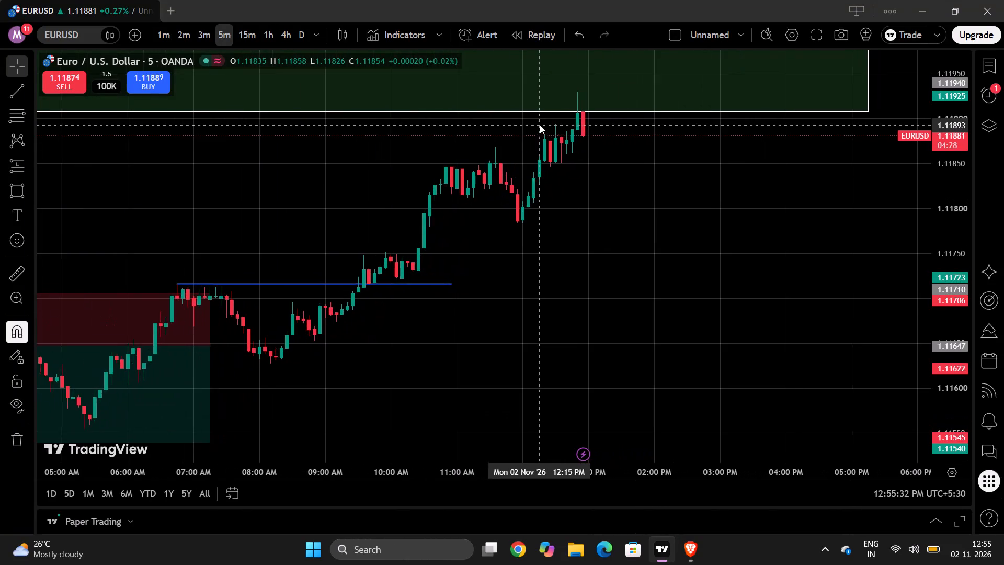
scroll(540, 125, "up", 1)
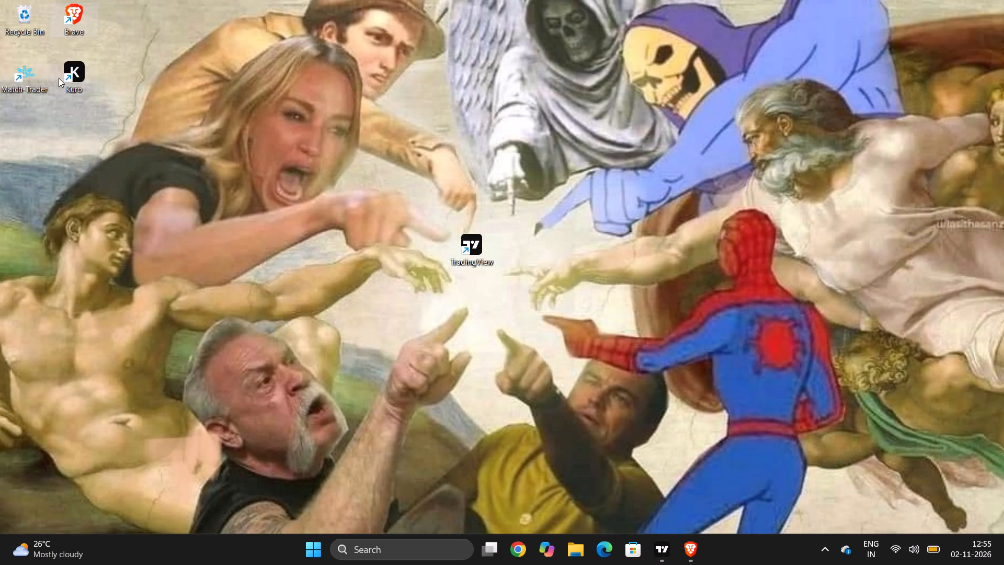
Launch the Kuro app from the desktop.
double_click(84, 70)
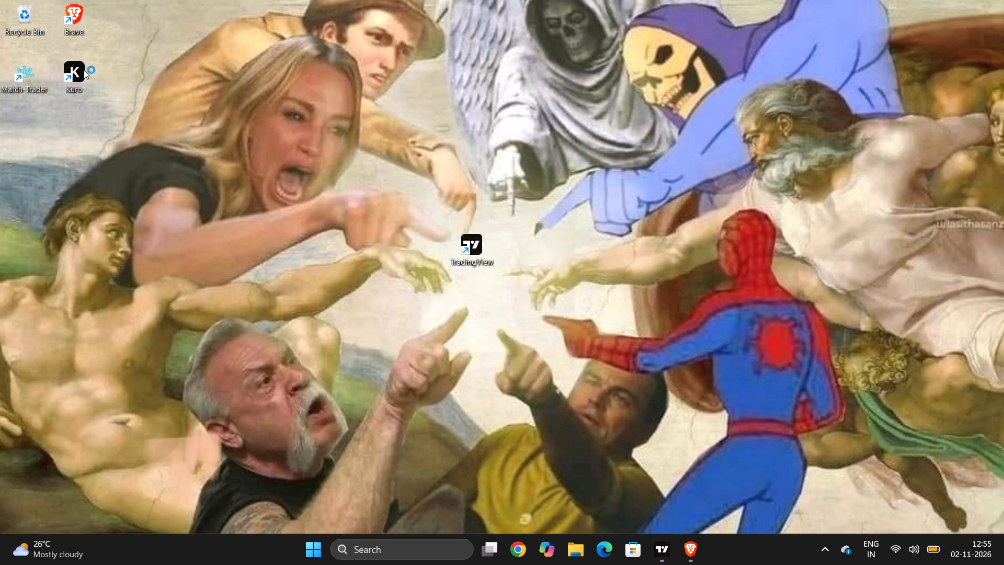
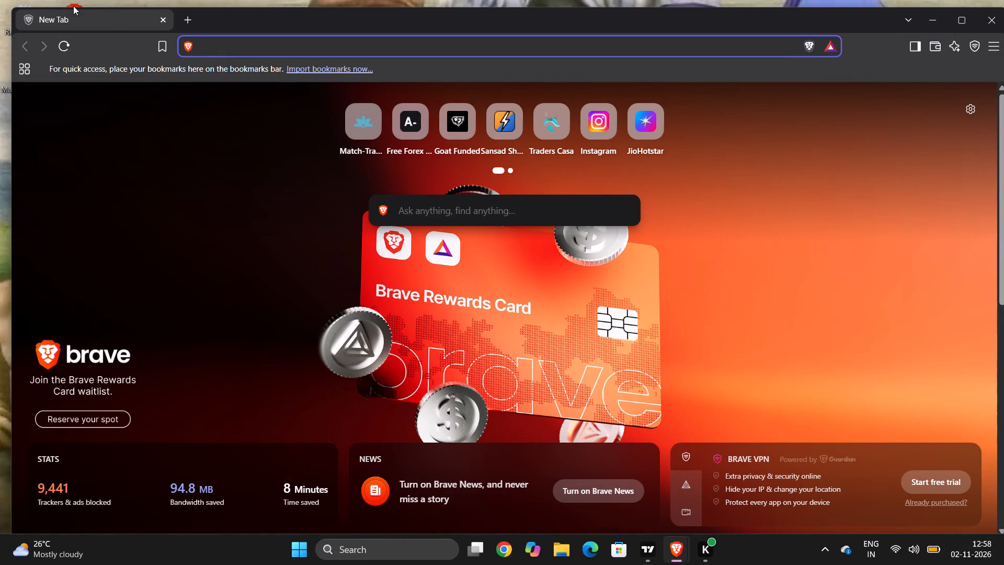
left_click(549, 116)
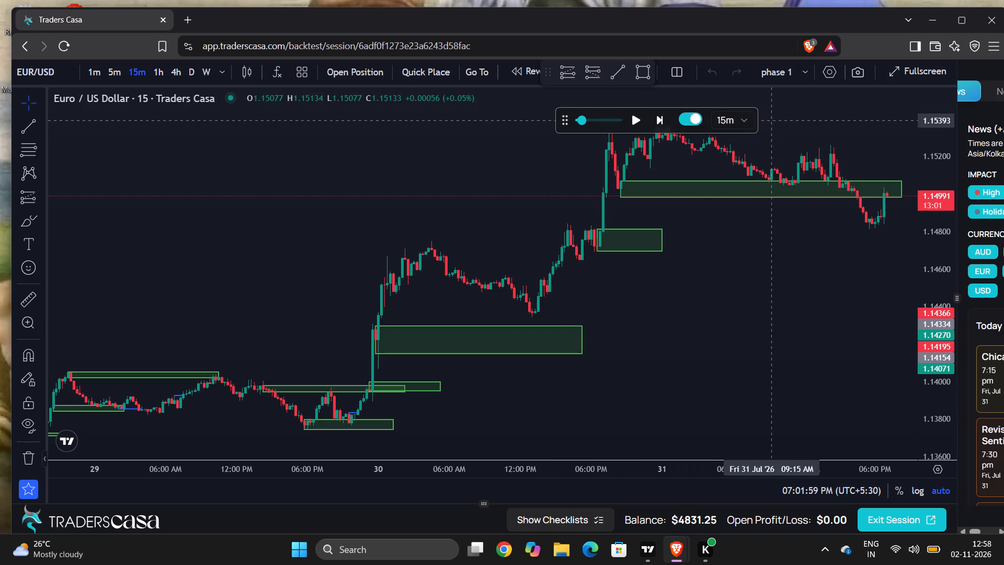
left_click(953, 23)
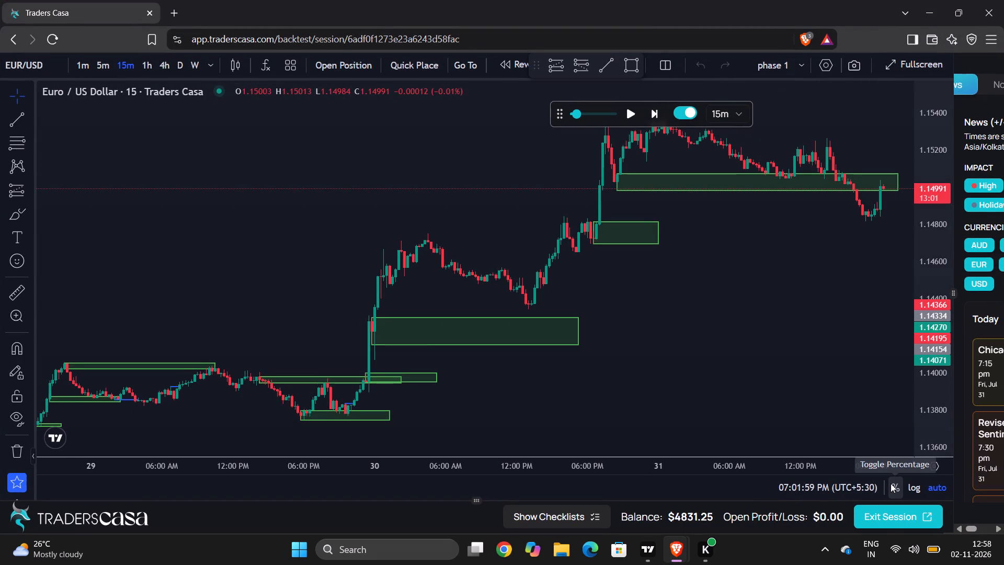
left_click(893, 523)
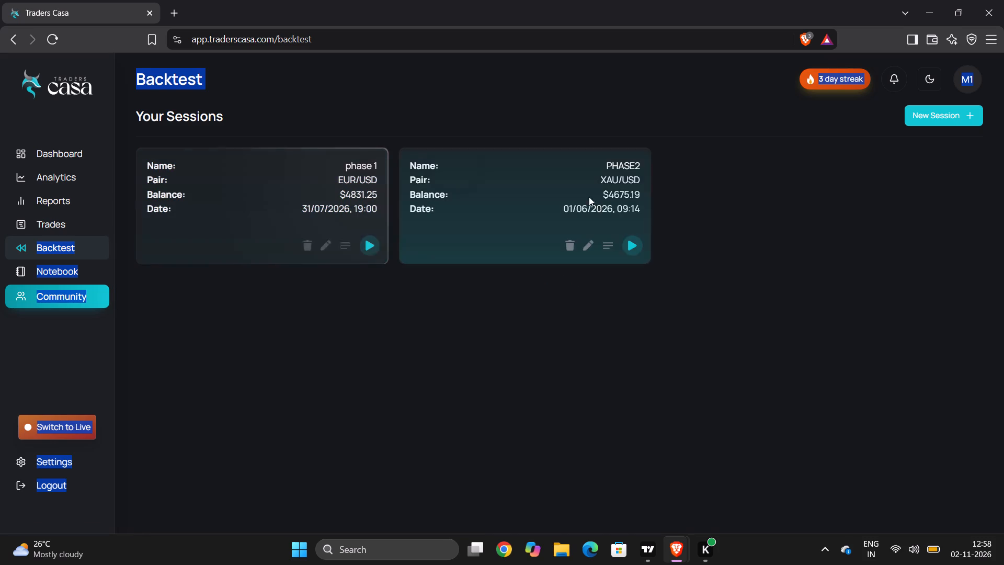
left_click(633, 243)
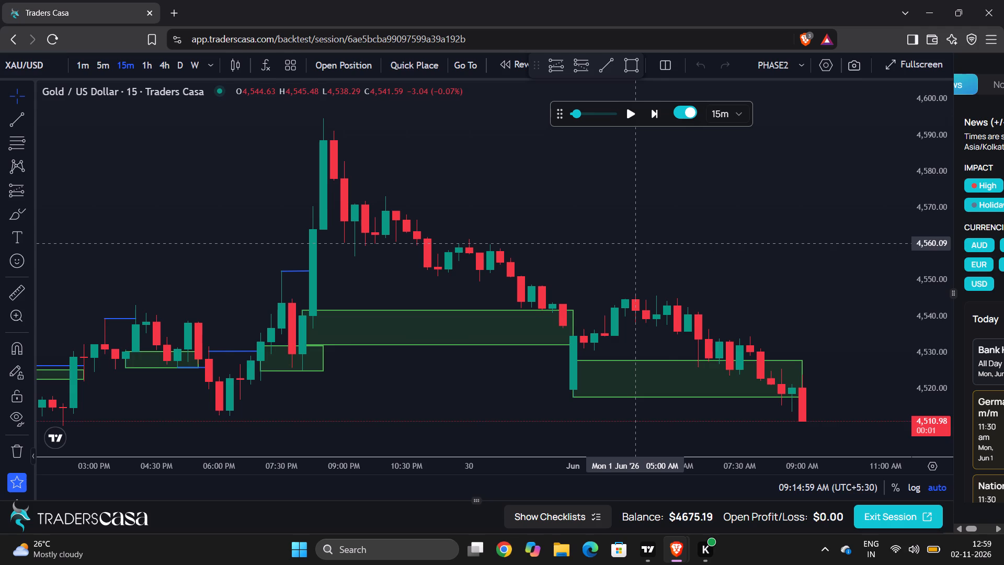
key("F11")
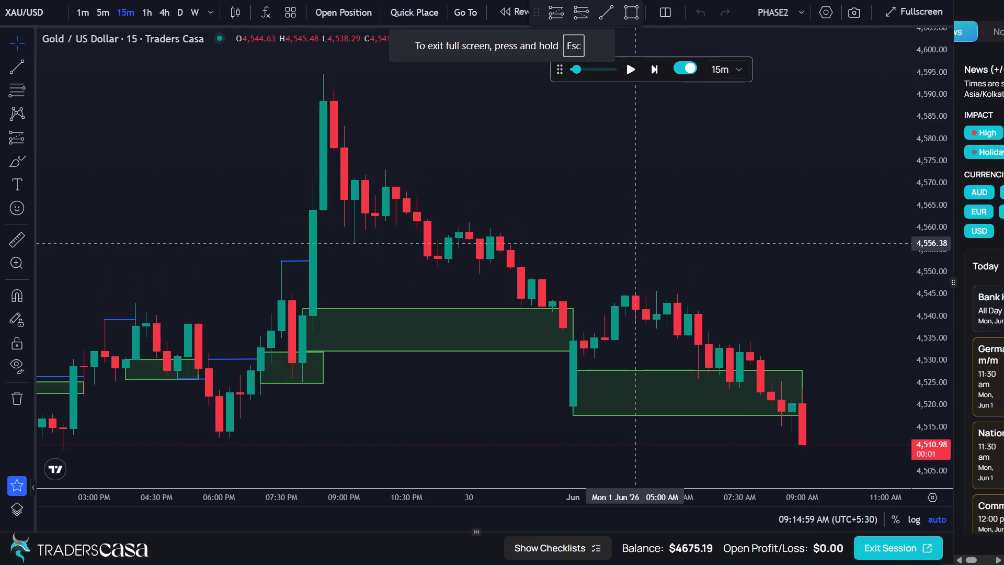
Switch the XAU/USD chart to the 5-minute timeframe.
scroll(633, 243, "up", 4)
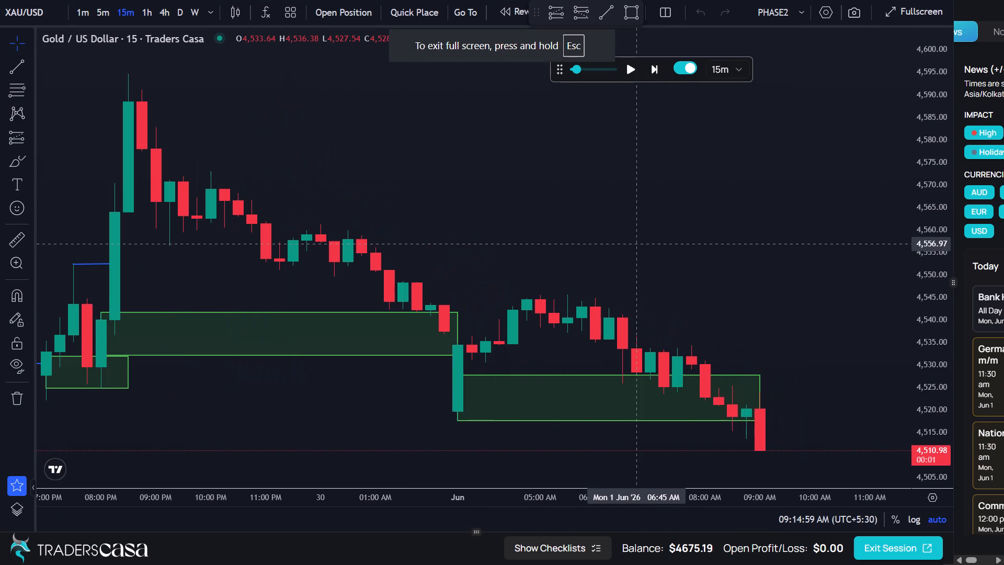
scroll(633, 243, "down", 4)
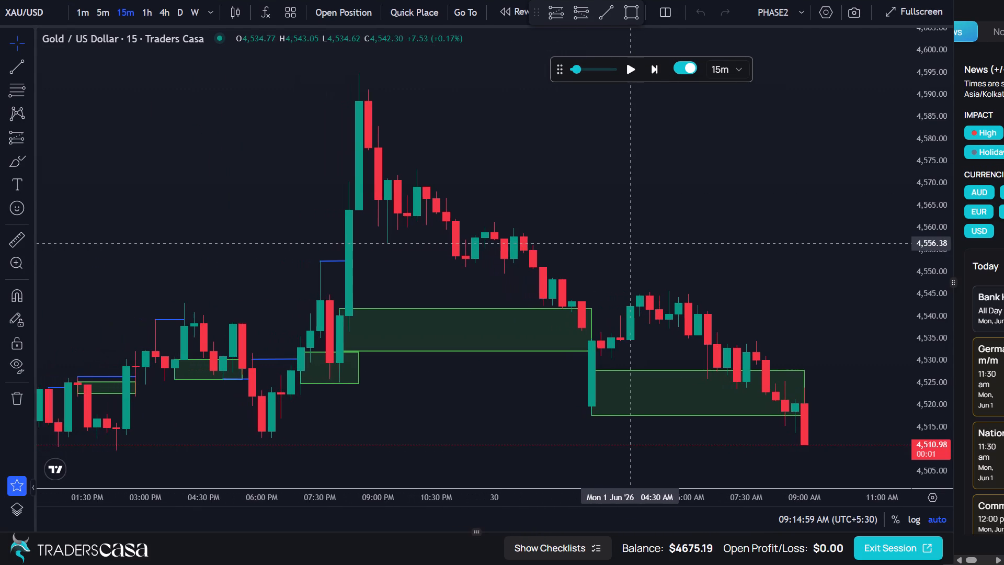
scroll(633, 243, "down", 1)
scroll(633, 243, "up", 3)
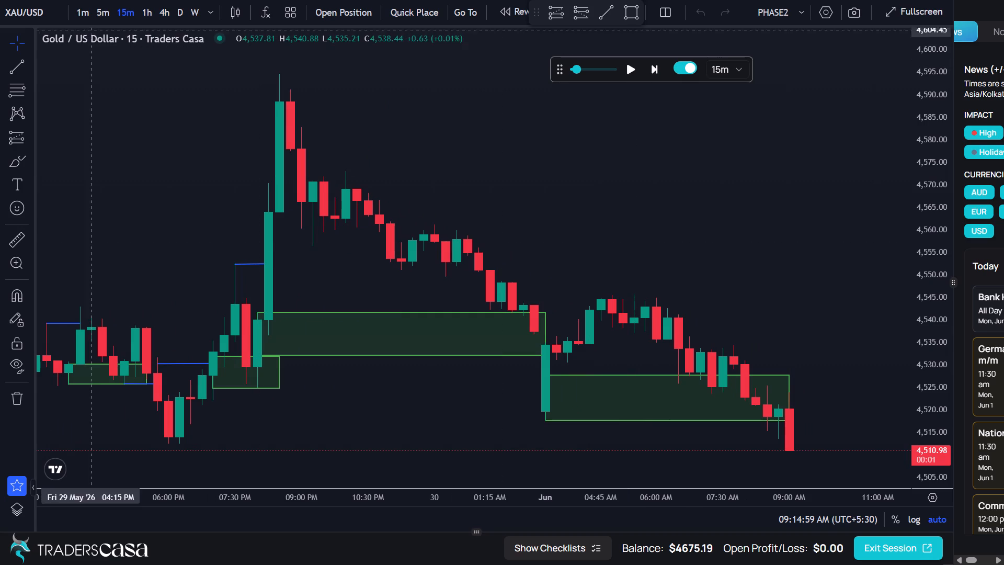
left_click(112, 8)
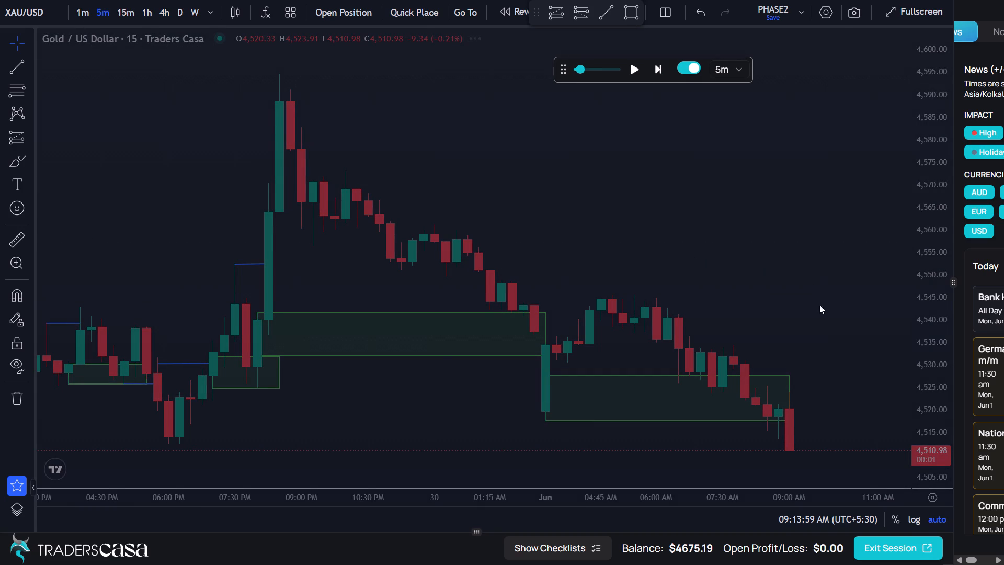
Draw a rectangle zone from the 08:30 AM candle to about 09:50 AM, between about 4,525.66 and 4,521.14.
scroll(759, 332, "up", 5)
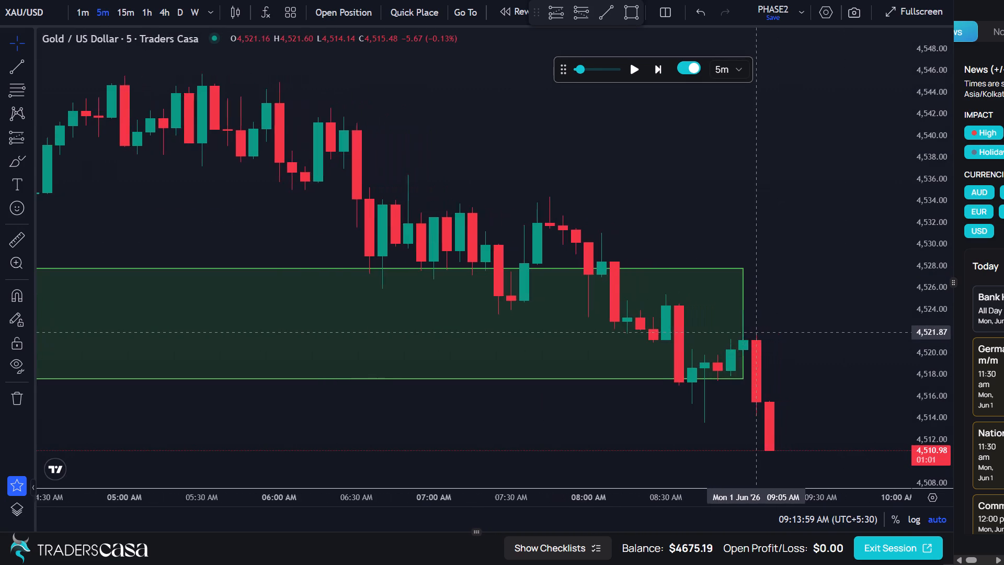
scroll(759, 332, "up", 2)
scroll(759, 332, "down", 3)
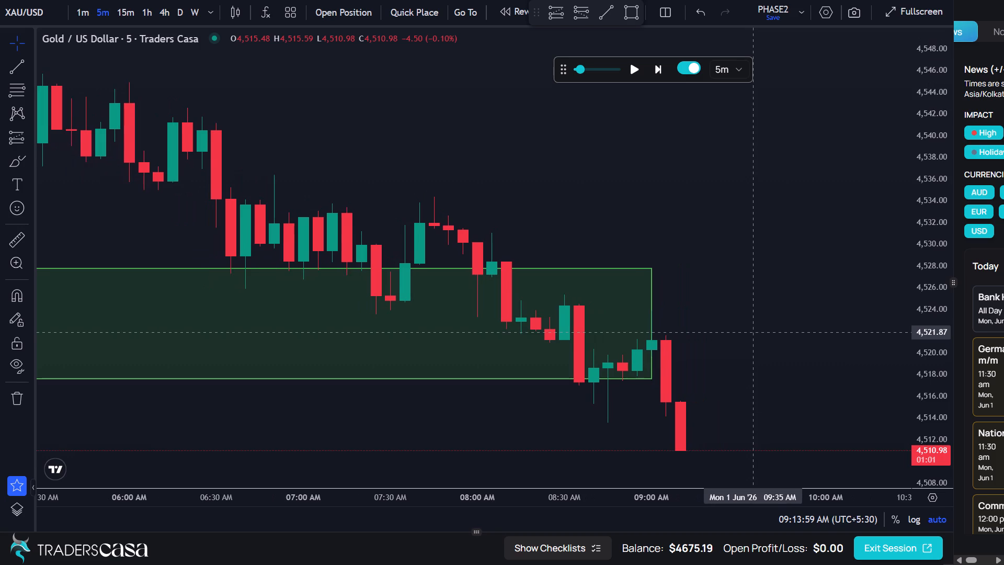
scroll(759, 332, "down", 1)
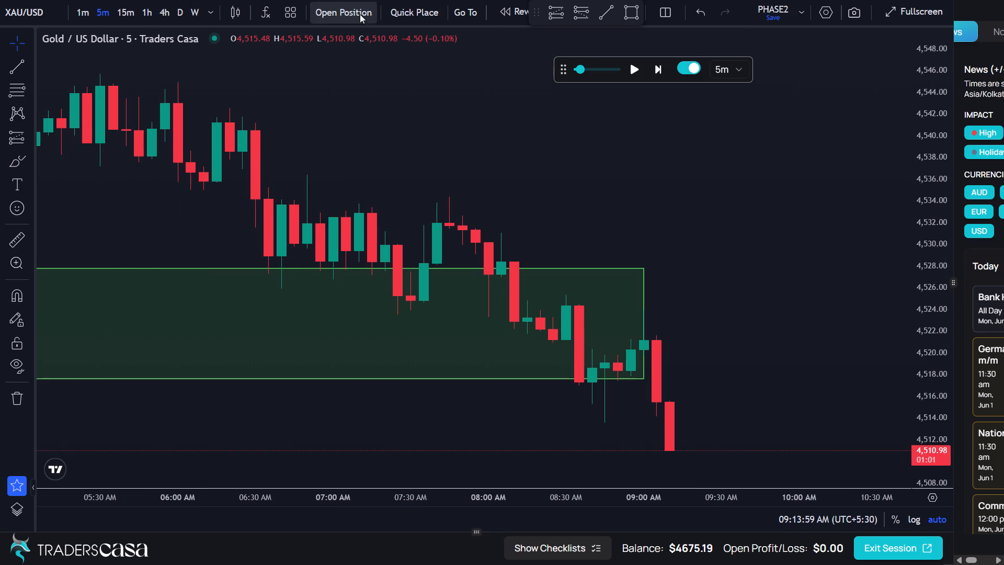
left_click(622, 16)
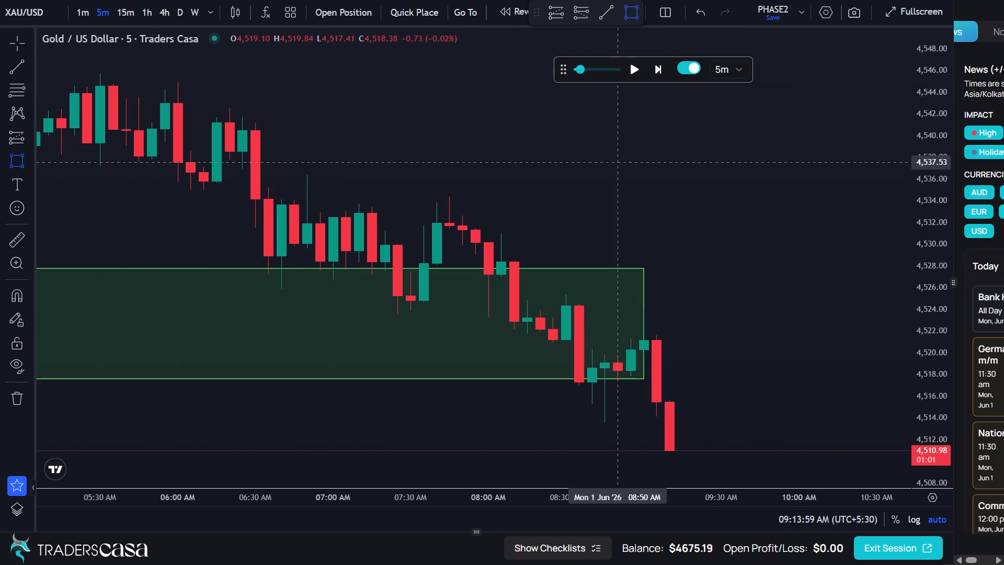
left_click_drag(566, 291, 724, 321)
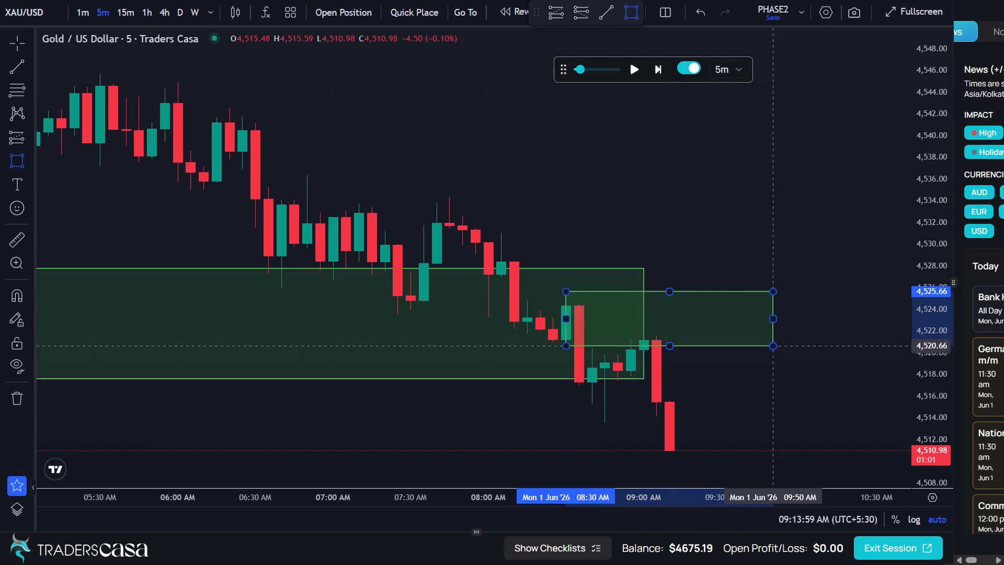
left_click(779, 340)
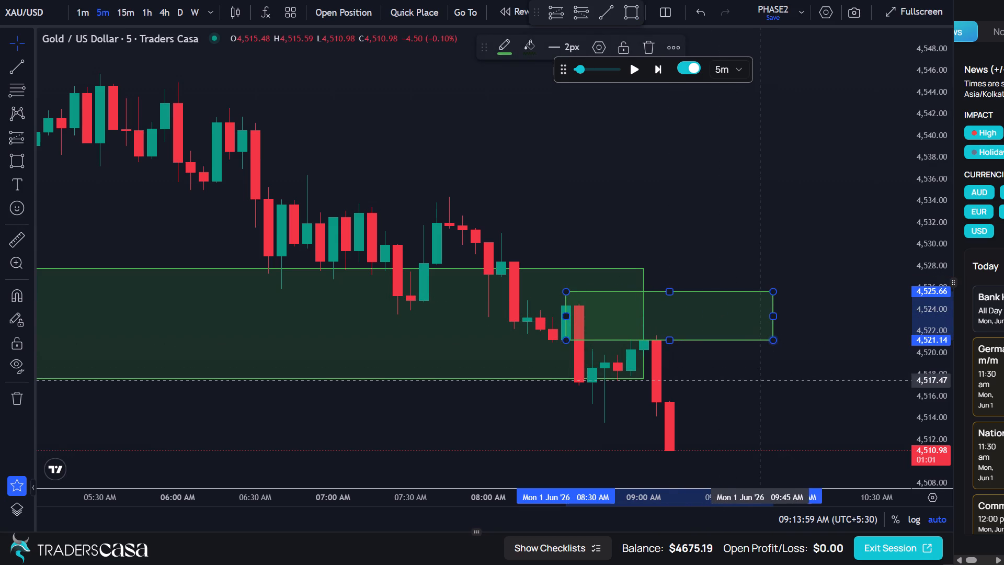
left_click(755, 380)
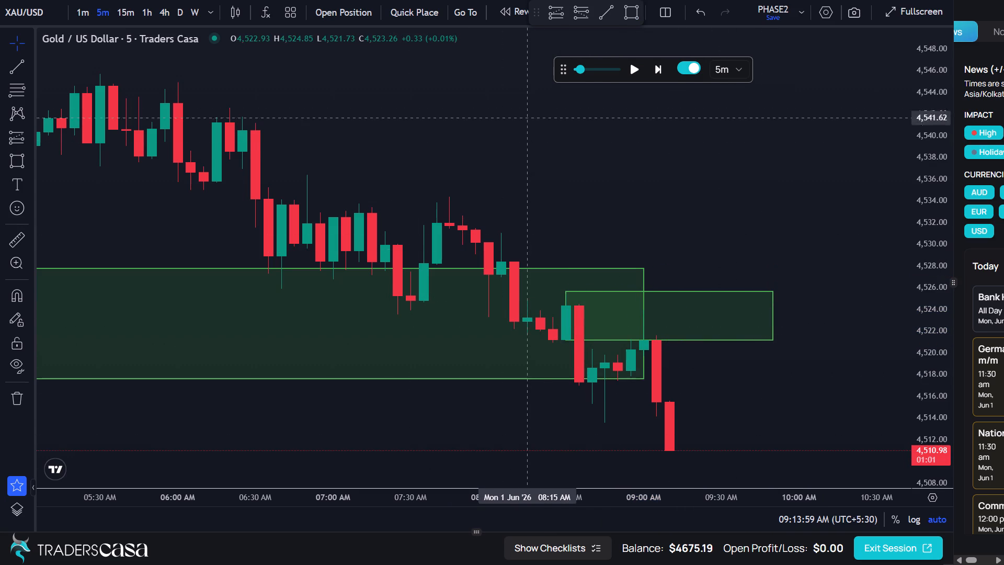
Move the floating replay controls off the candles to the strip below the chart's time axis.
left_click_drag(560, 70, 358, 491)
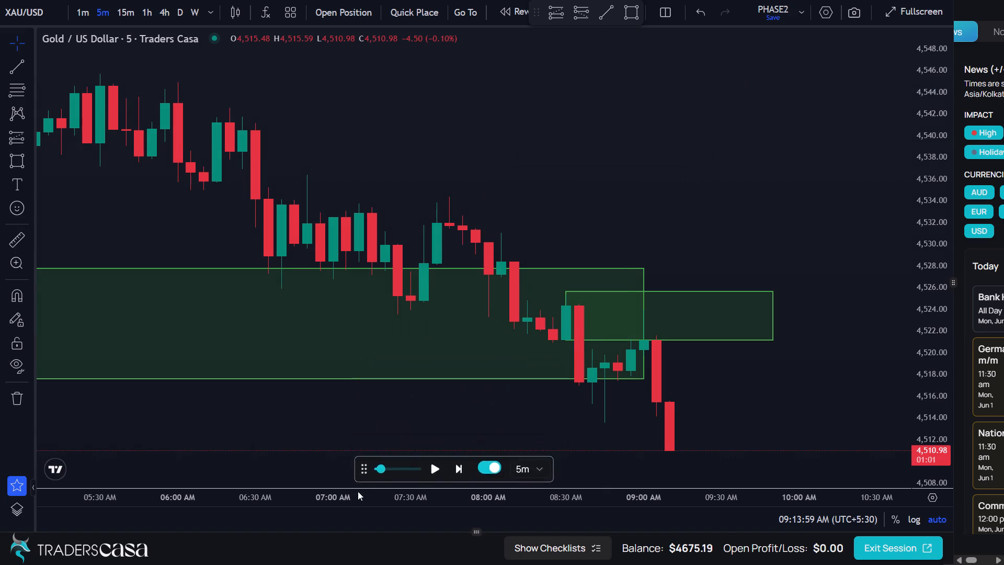
left_click_drag(358, 491, 379, 532)
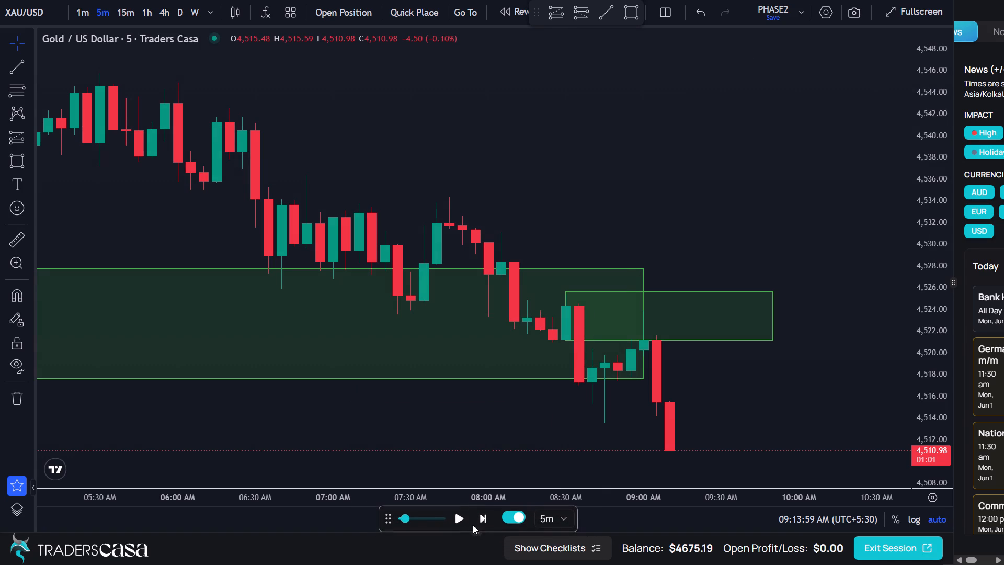
Advance the replay candle by candle to the 11:00 AM candle on 1 June, past price's return to the new zone.
triple_click(483, 518)
triple_click(483, 518)
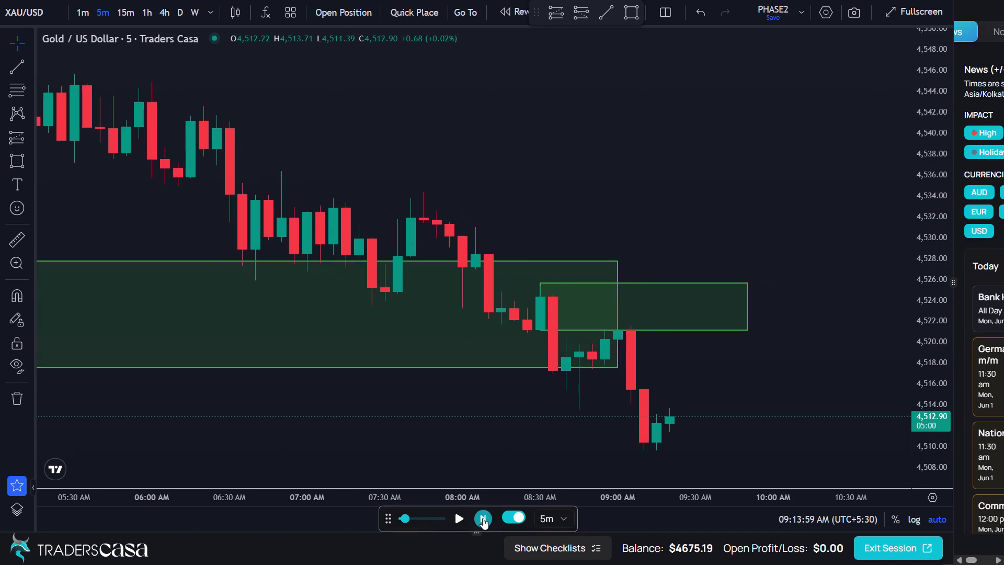
triple_click(483, 518)
triple_click(483, 518)
triple_click(483, 518)
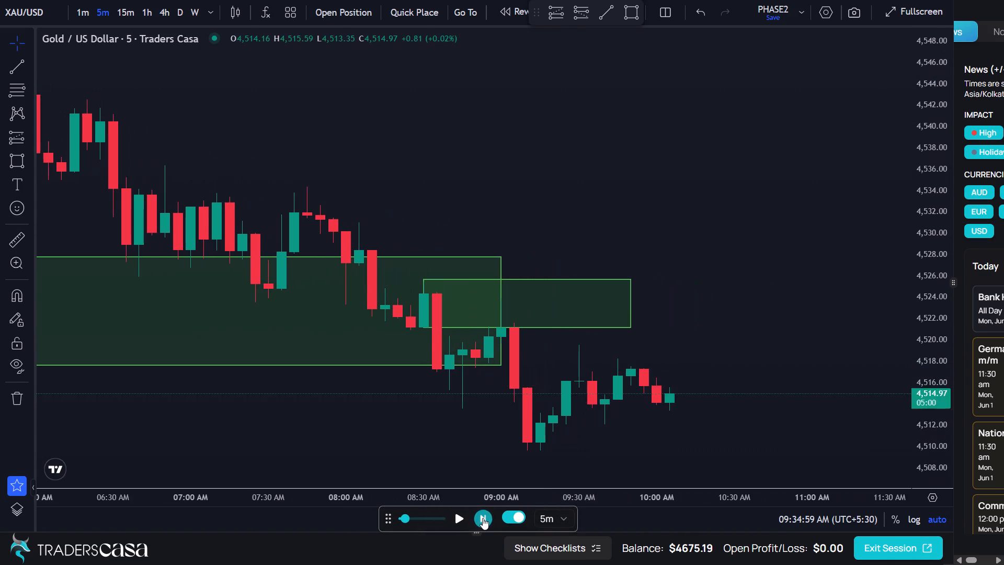
triple_click(483, 518)
triple_click(483, 518)
double_click(483, 518)
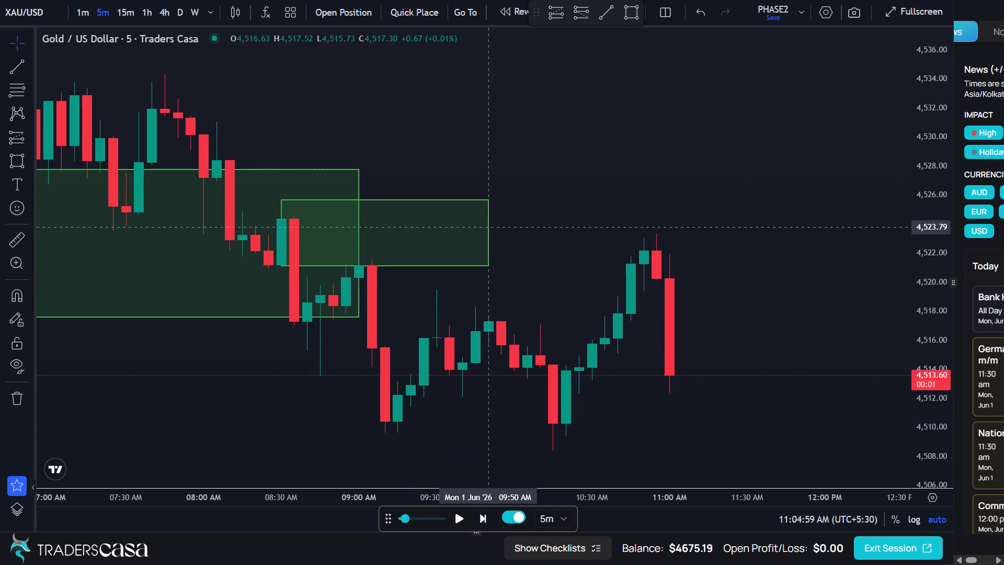
Extend the new zone's end past the latest candle to about 11:25 AM.
left_click_drag(490, 233, 732, 238)
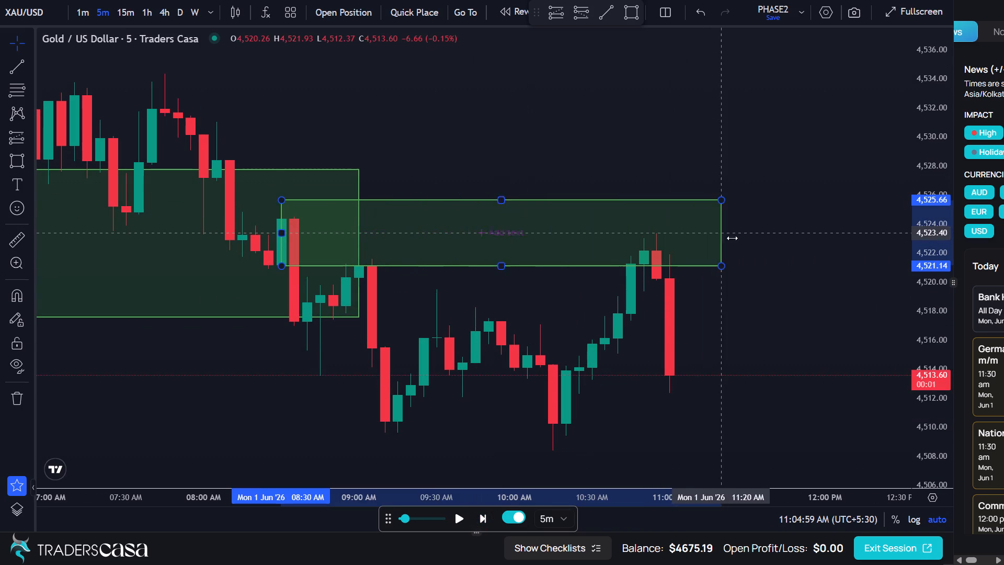
left_click_drag(732, 238, 735, 238)
Place a short position at the 10:55 AM candle with entry about 4,520.22, stop about 4,524.56 and target about 4,511.51.
left_click_drag(711, 306, 210, 211)
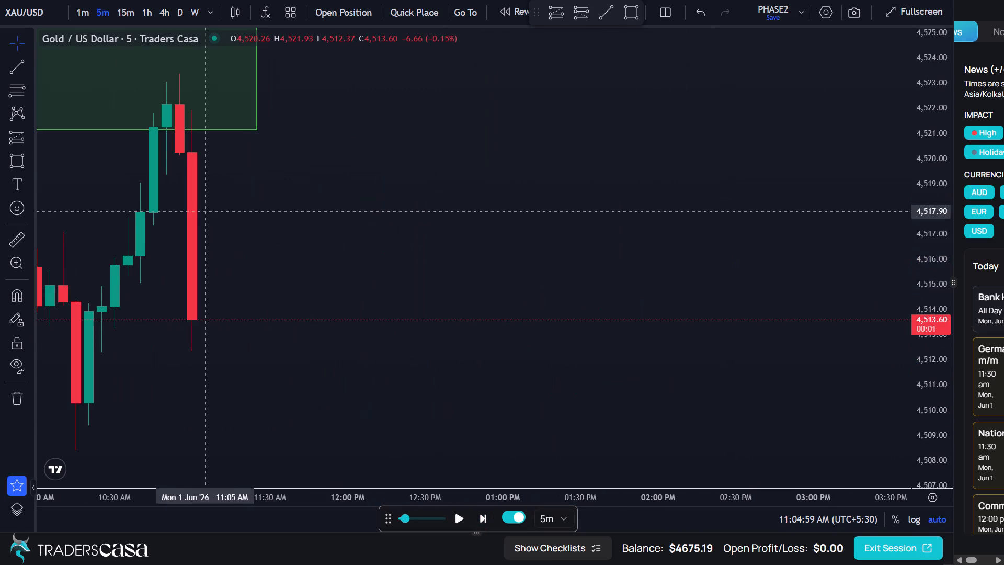
left_click_drag(271, 242, 573, 248)
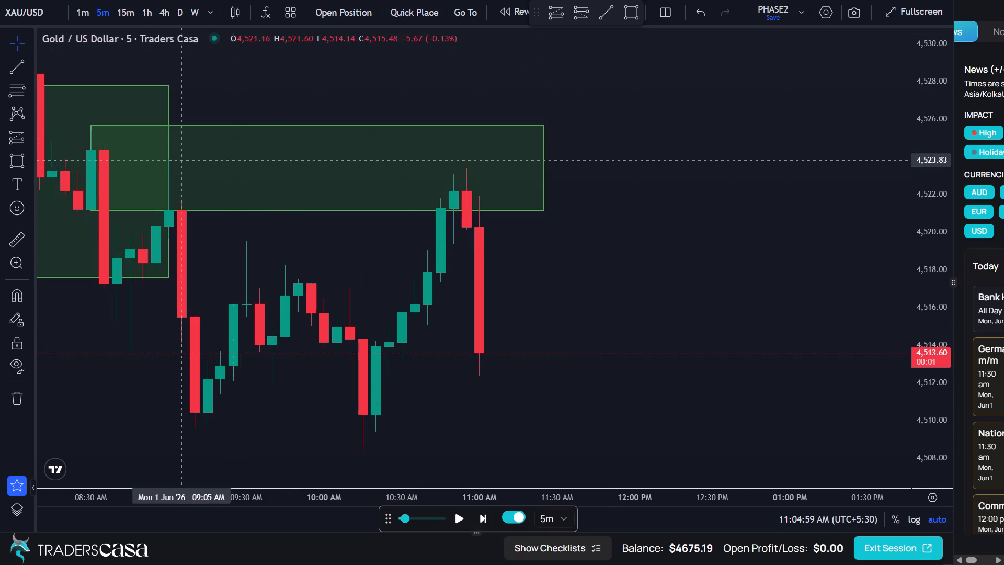
left_click(574, 9)
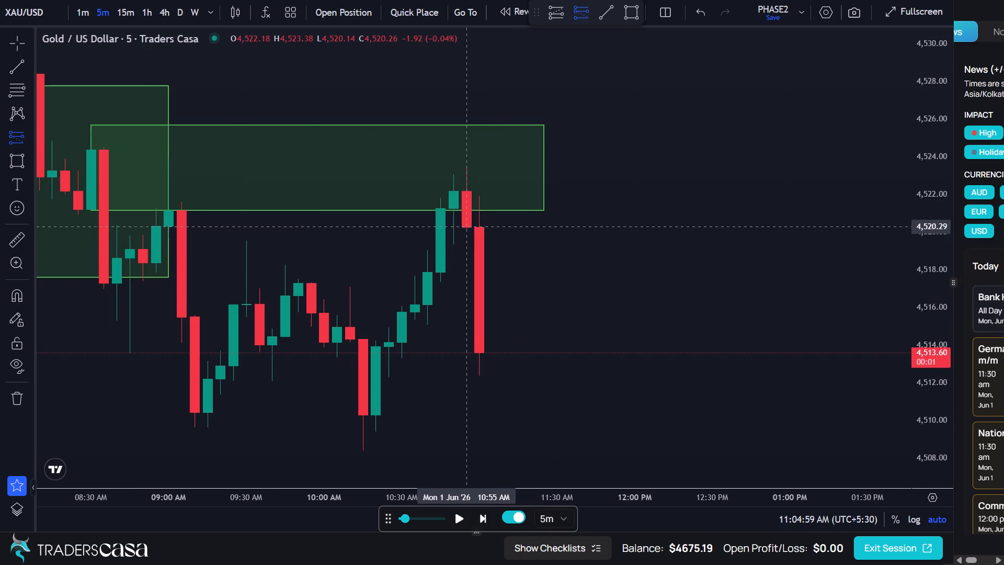
left_click(469, 228)
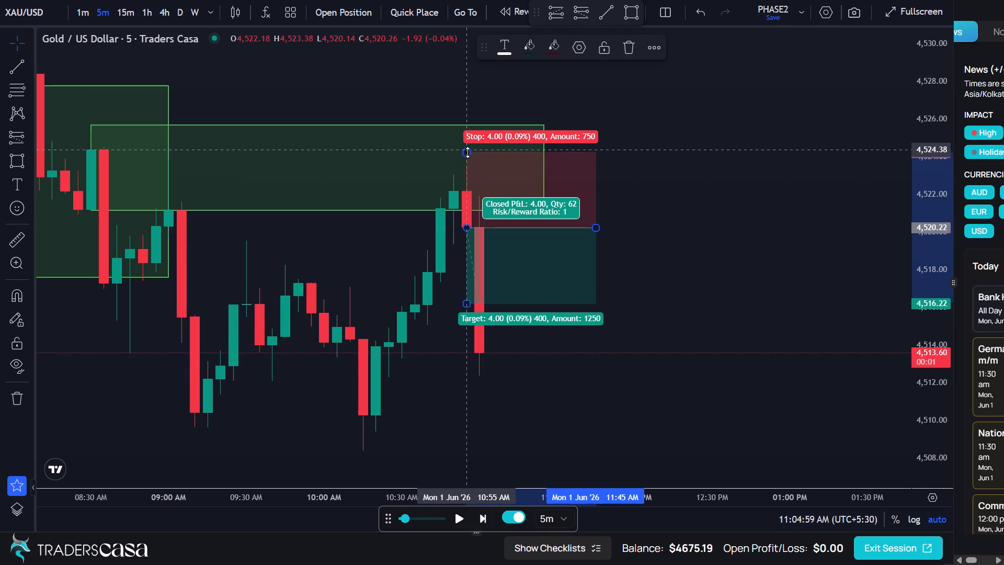
left_click_drag(466, 155, 467, 146)
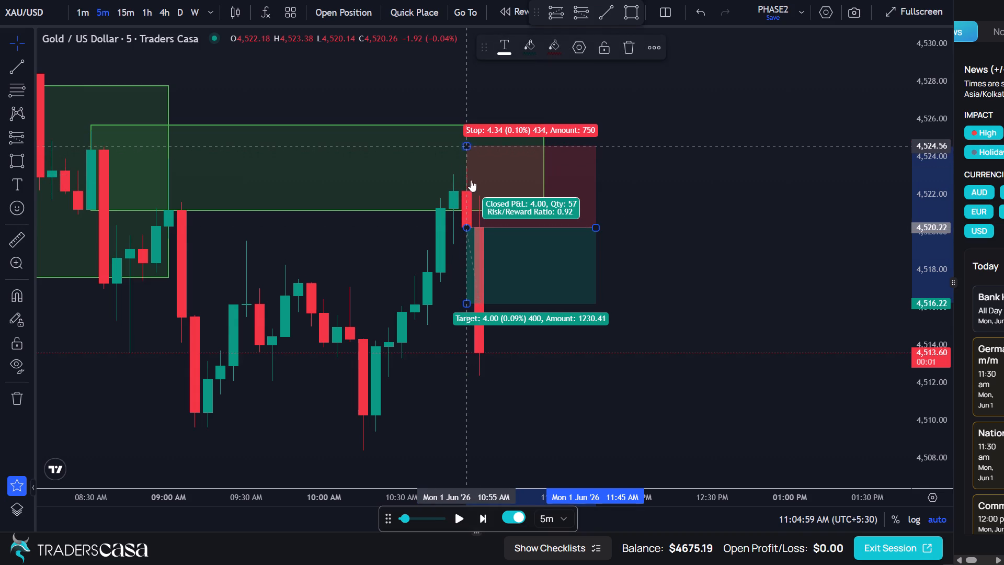
left_click_drag(464, 305, 447, 380)
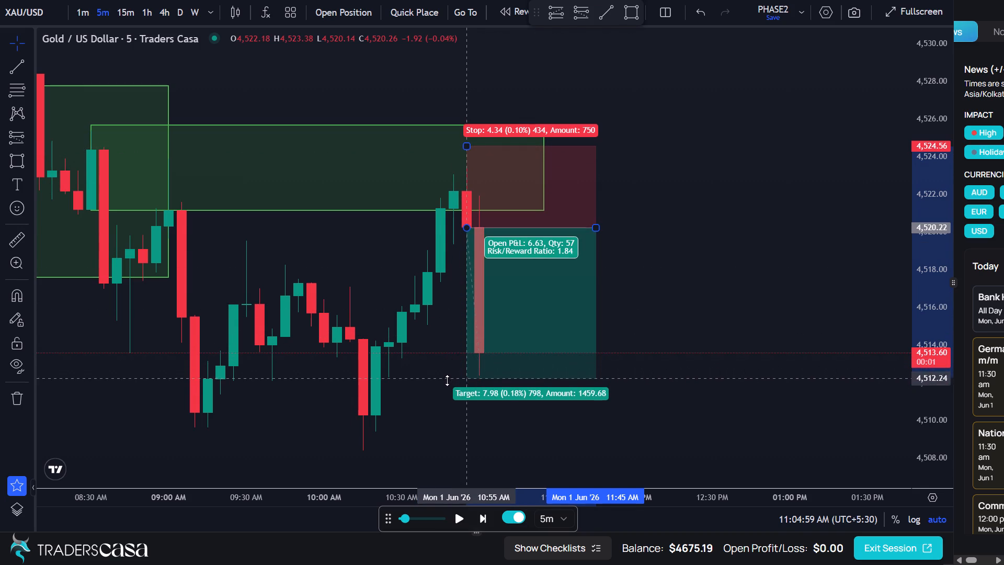
left_click_drag(447, 380, 454, 425)
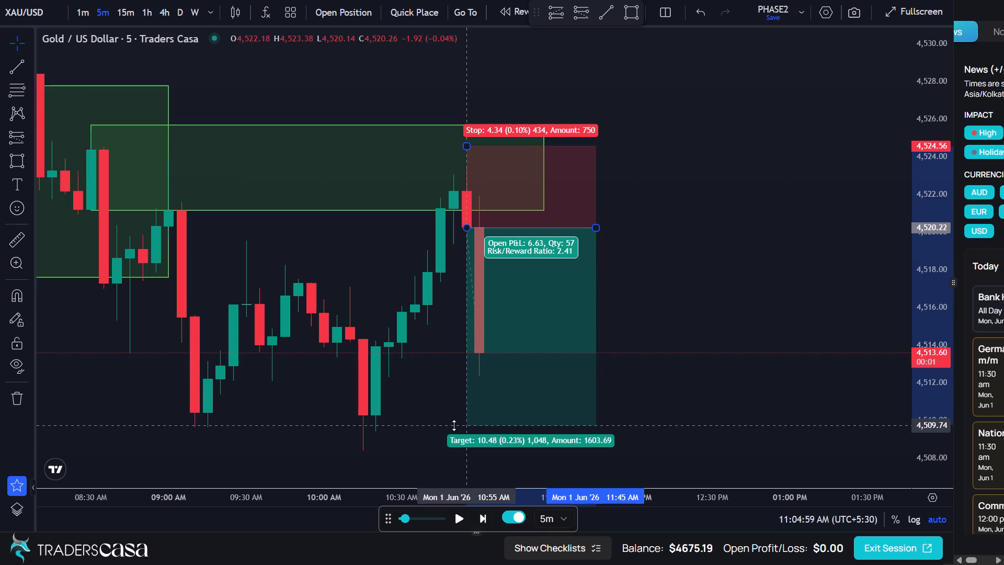
left_click_drag(454, 425, 459, 384)
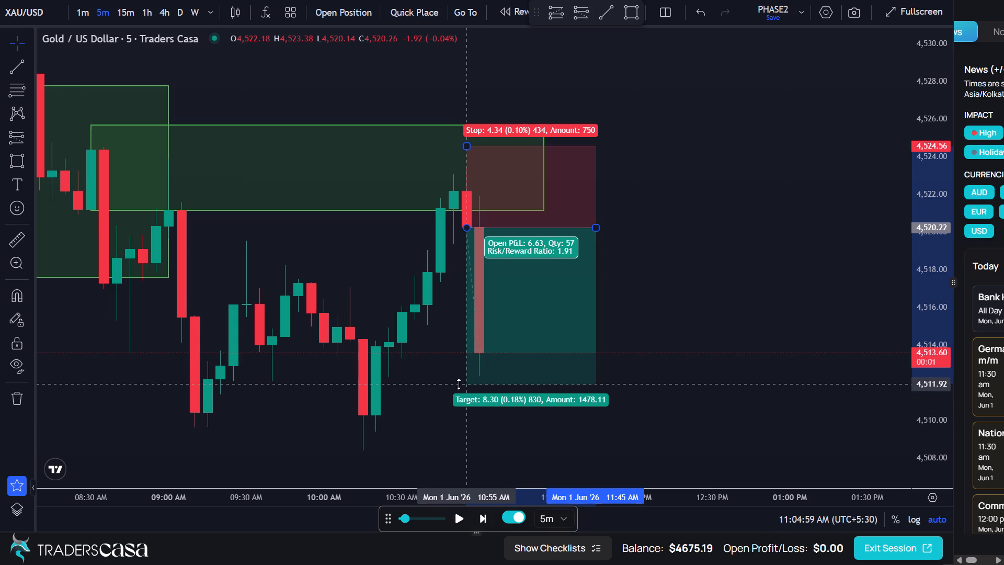
left_click_drag(459, 384, 459, 392)
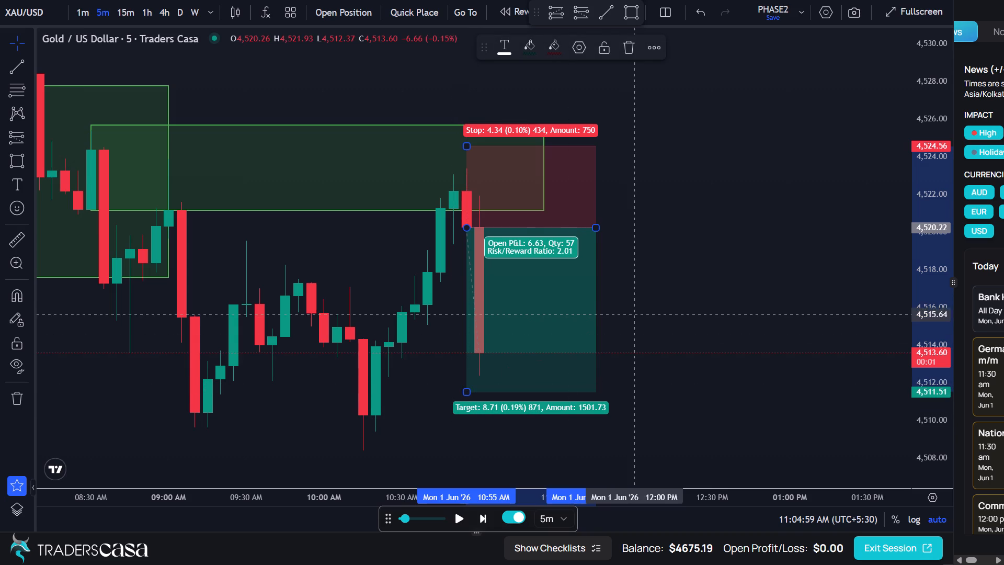
left_click(678, 294)
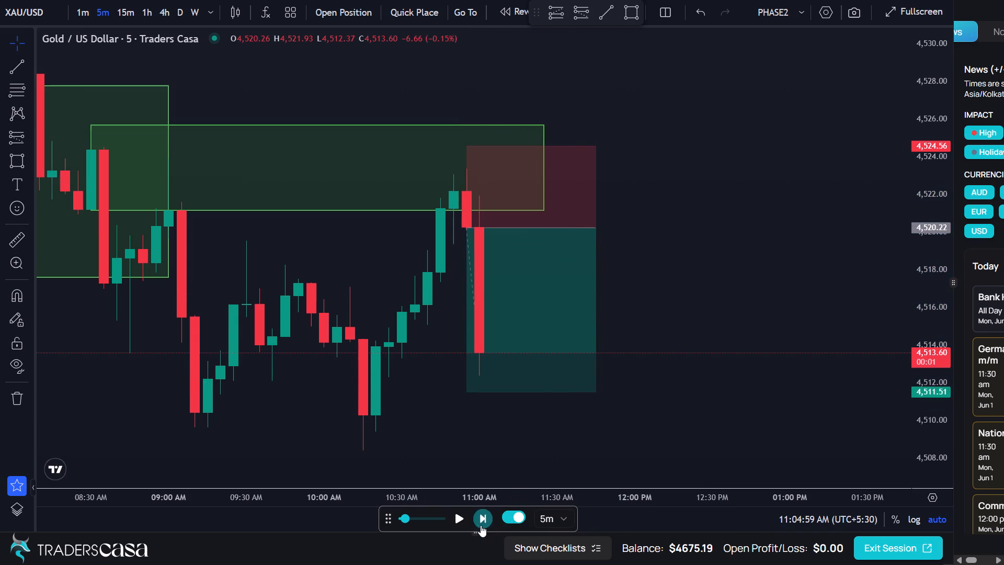
Advance the replay three candles to 11:15 AM to test the short setup.
left_click(481, 525)
left_click(481, 525)
left_click(481, 525)
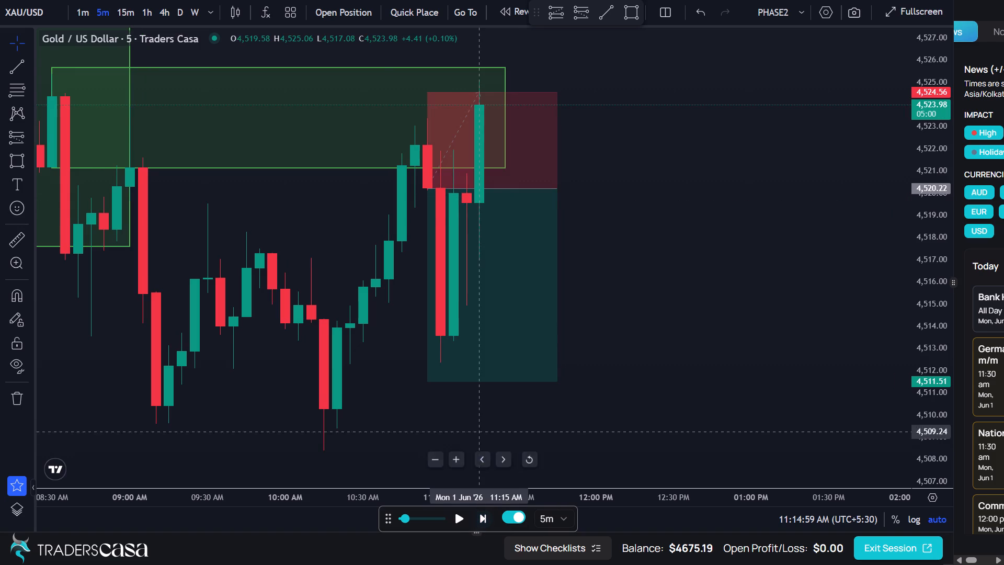
left_click(423, 385)
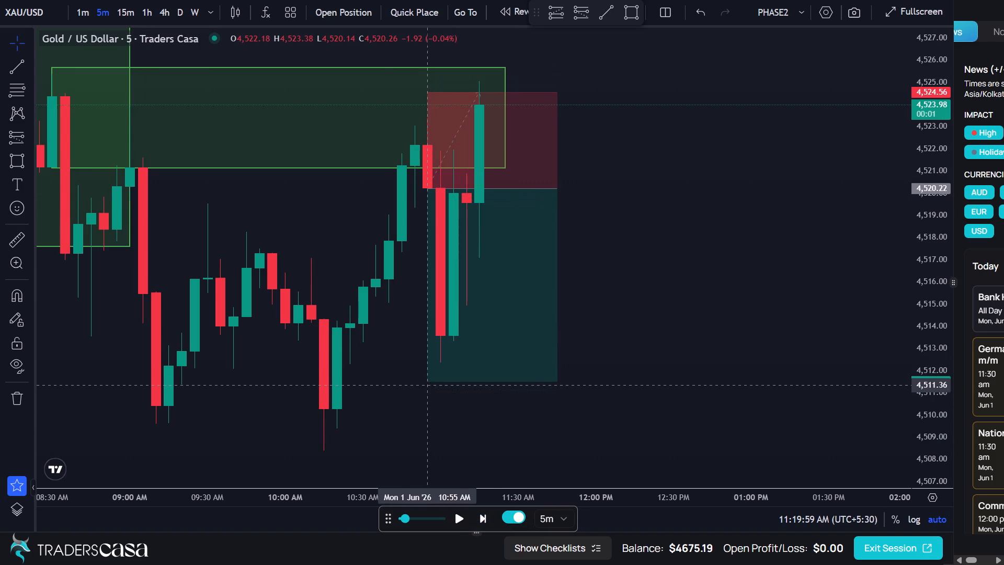